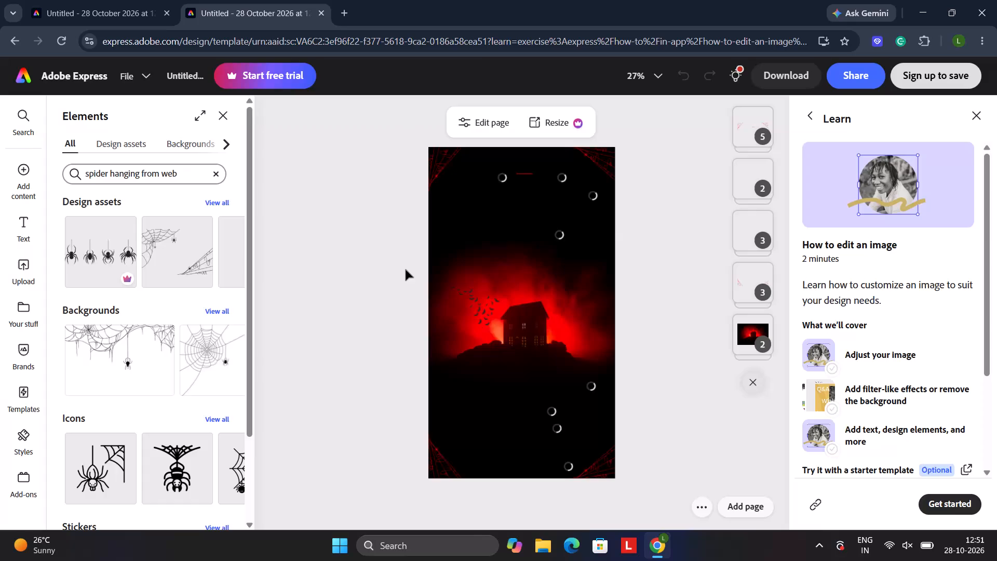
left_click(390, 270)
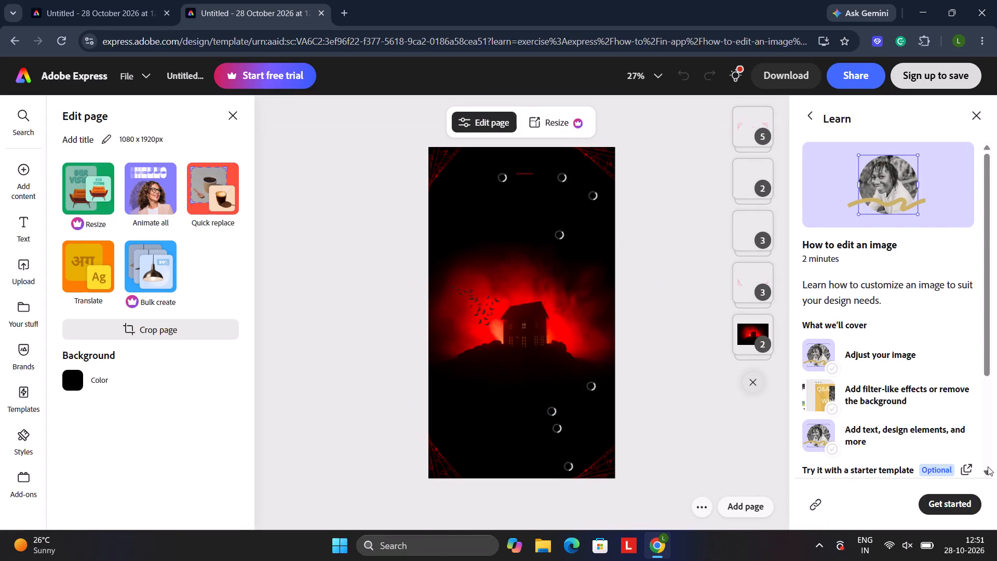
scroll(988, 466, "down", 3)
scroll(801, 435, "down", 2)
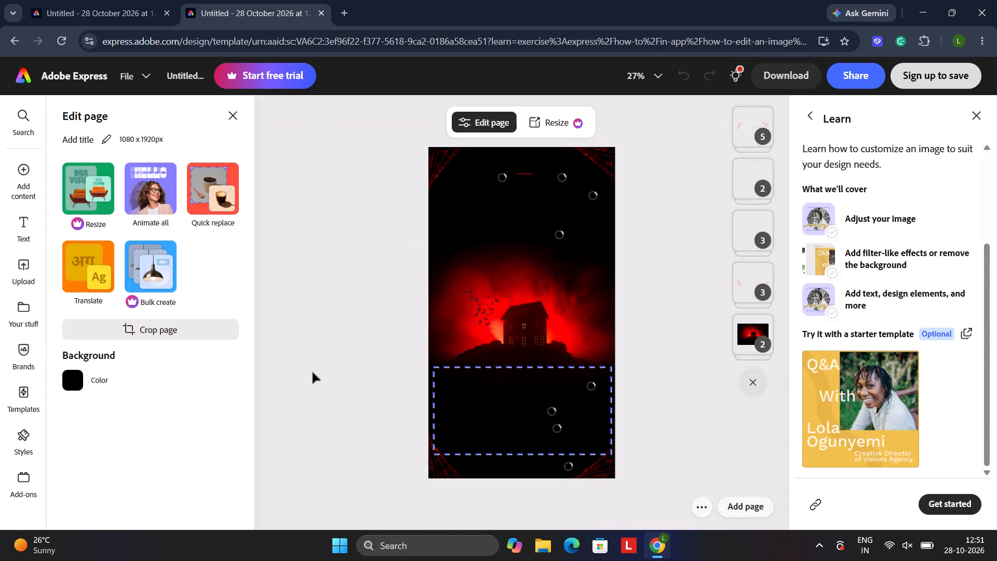
Browse the template categories, from social media and print through document, video, industries, milestones and Adobe's Picks.
left_click(17, 401)
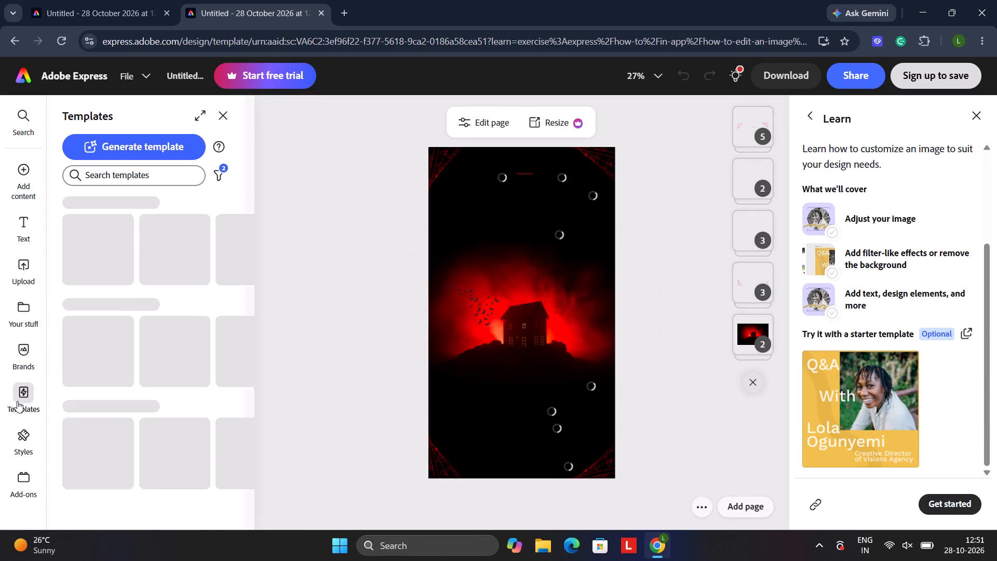
scroll(132, 354, "down", 2)
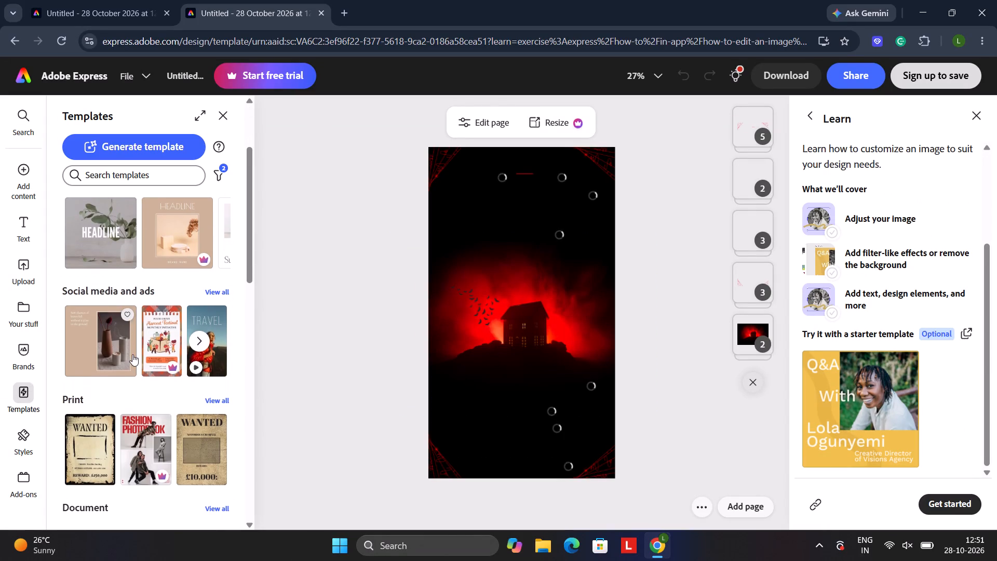
scroll(169, 396, "down", 2)
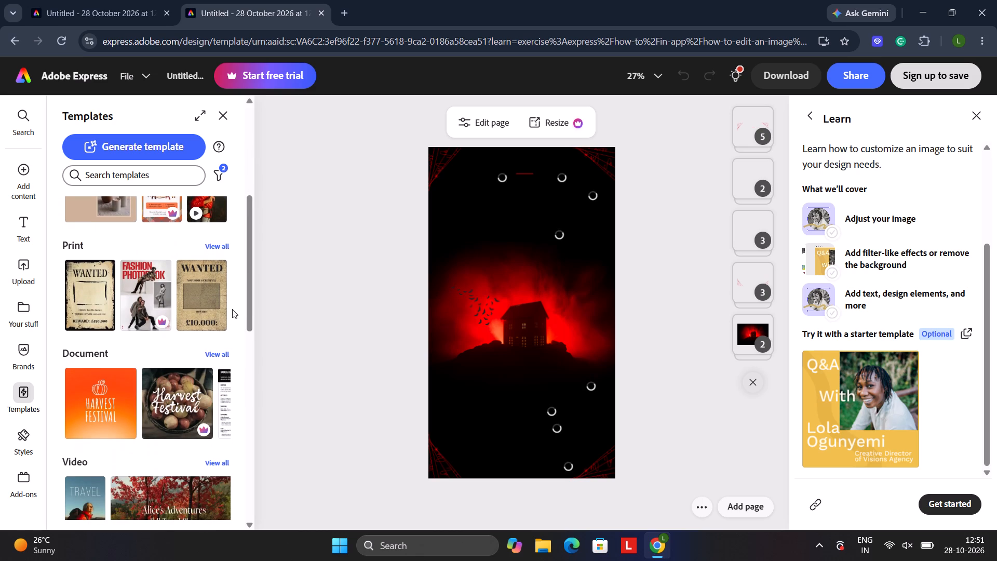
left_click(198, 294)
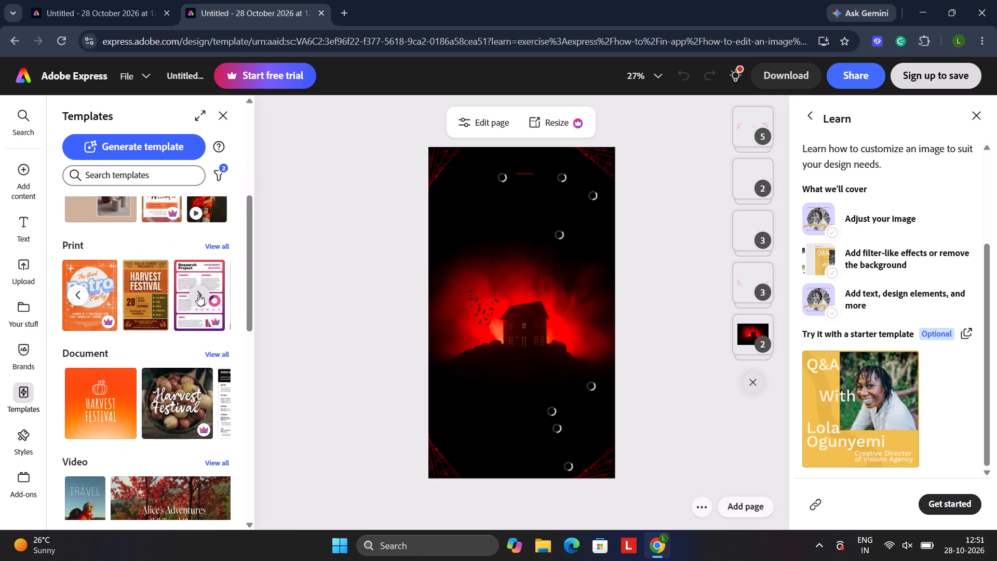
scroll(179, 347, "down", 3)
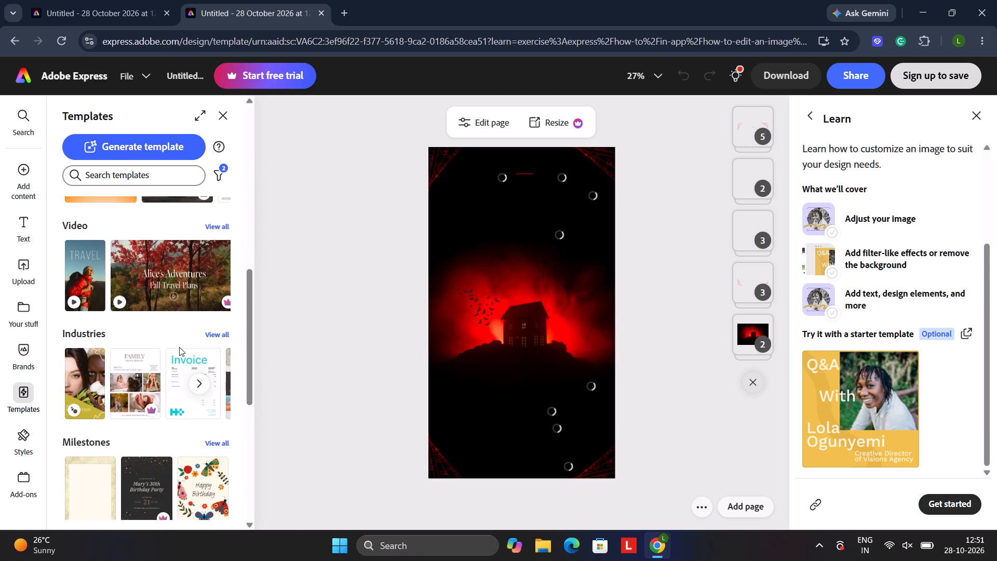
scroll(179, 347, "down", 7)
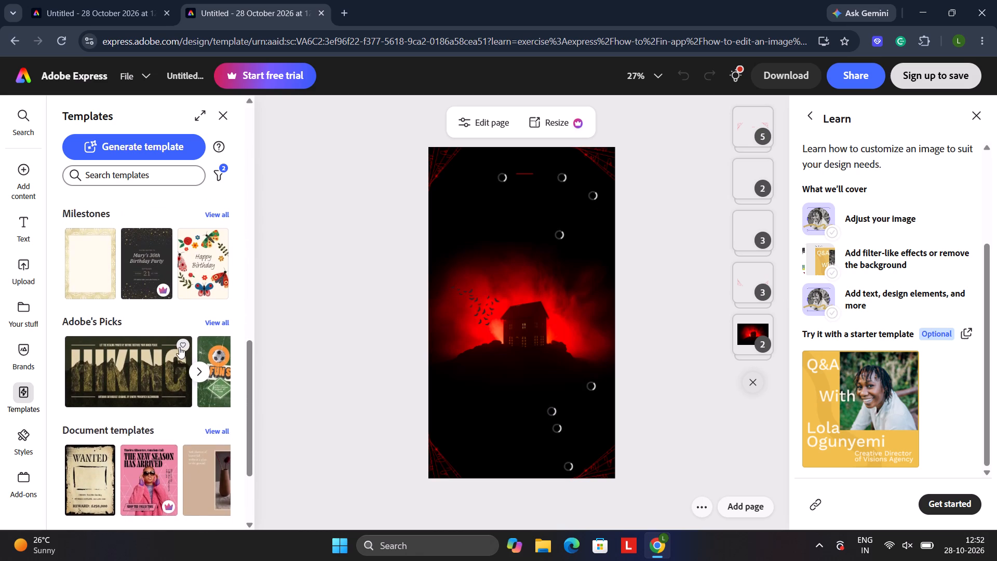
scroll(179, 347, "down", 4)
scroll(179, 347, "up", 7)
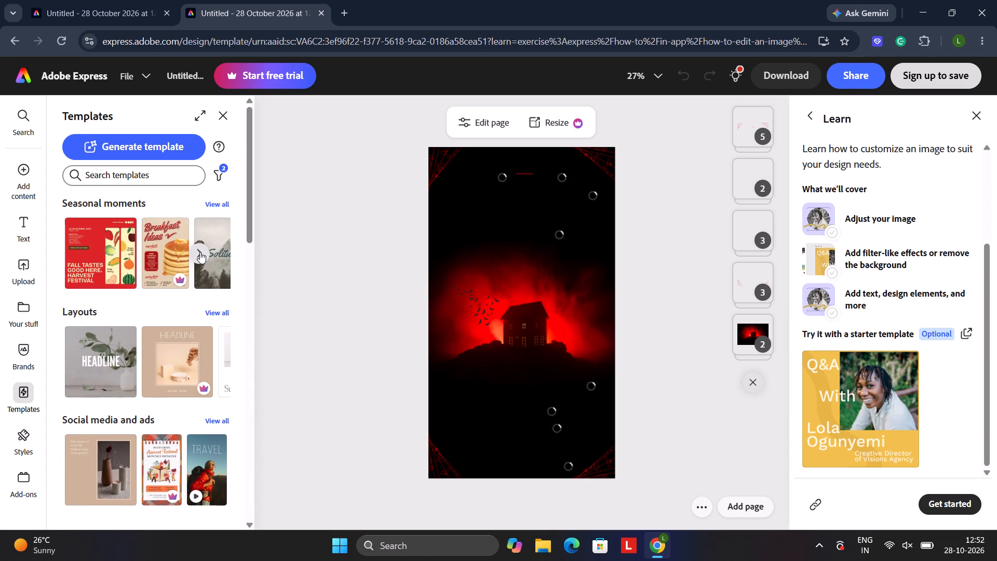
Look through more of the Seasonal moments and Layouts templates, dismissing any sign-up prompt.
left_click(200, 252)
left_click(200, 252)
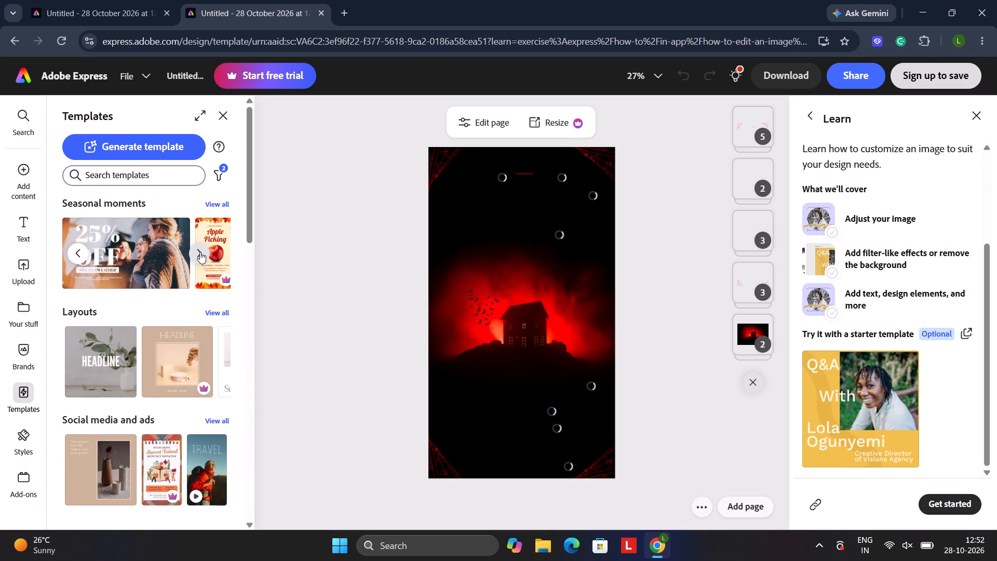
left_click(200, 252)
left_click(200, 252)
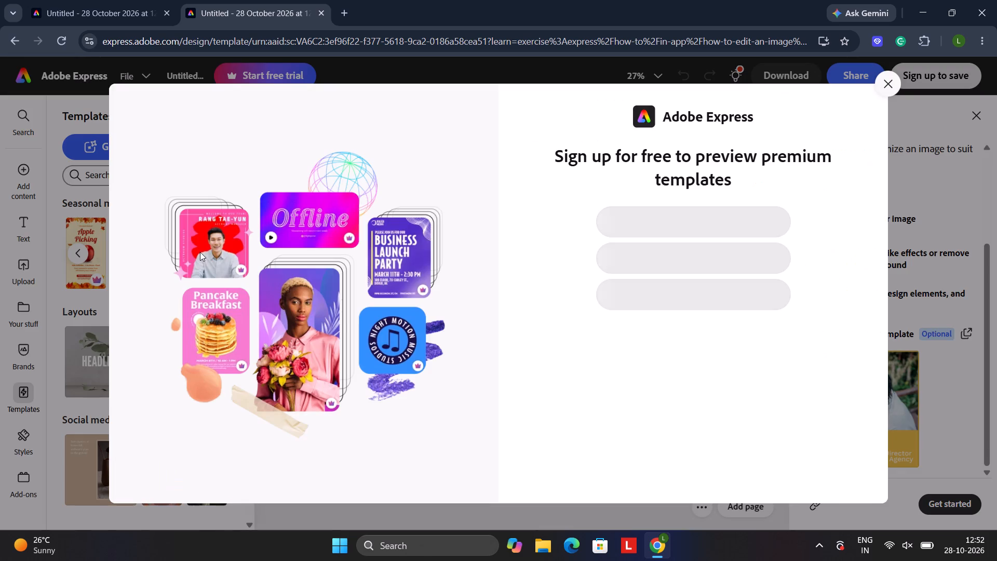
left_click(892, 82)
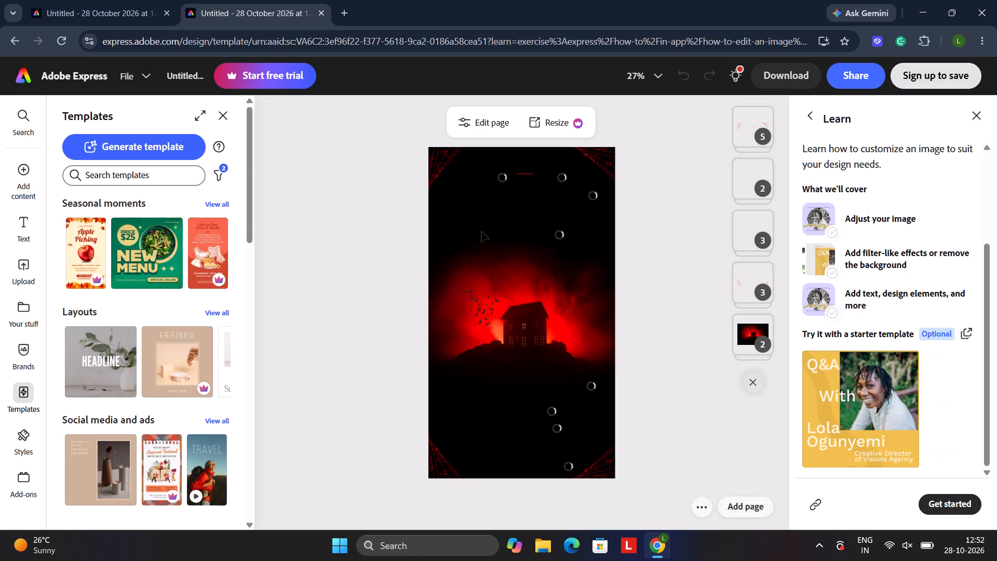
left_click(203, 357)
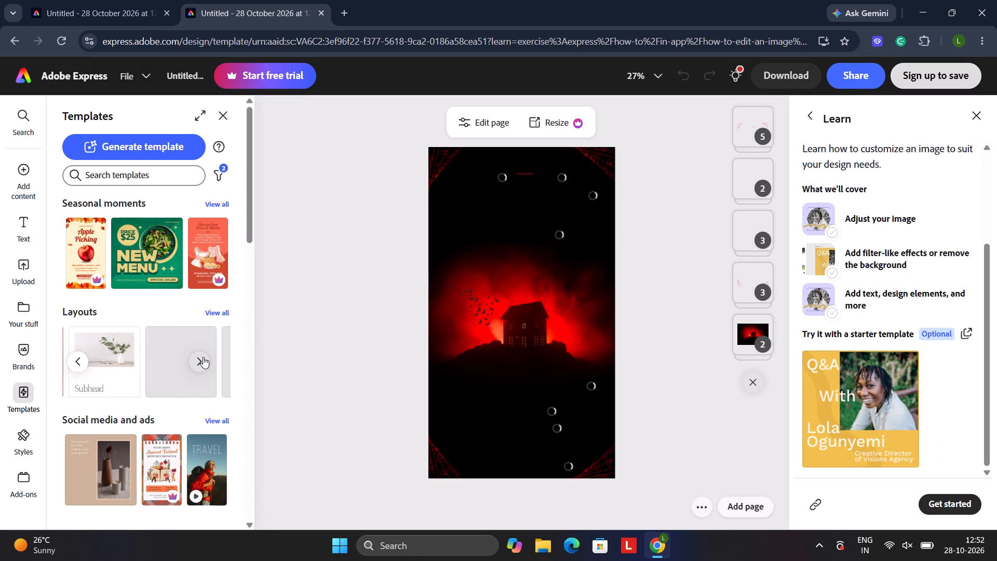
left_click(203, 357)
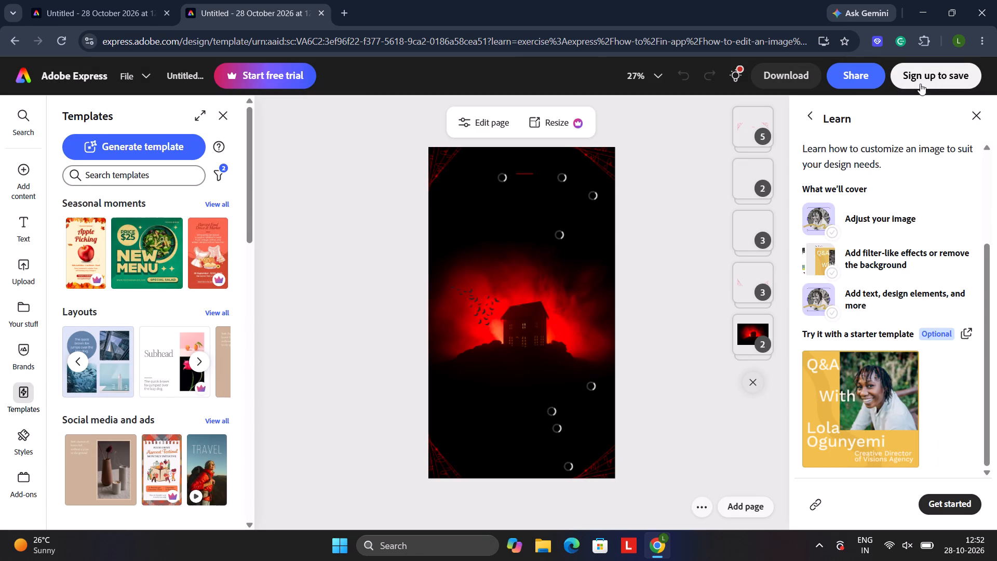
Open the sign-in and sign-up options for saving the design.
left_click(932, 79)
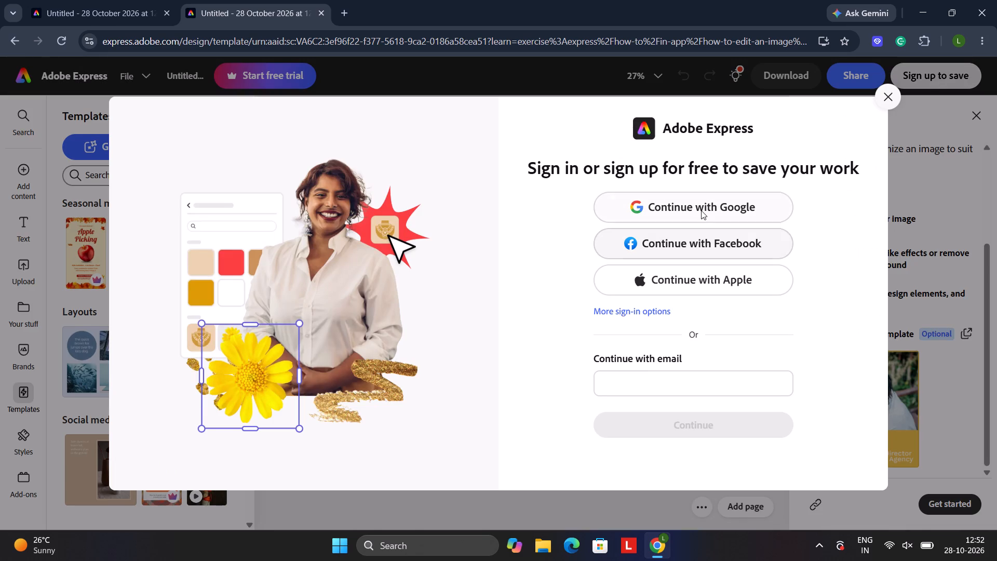
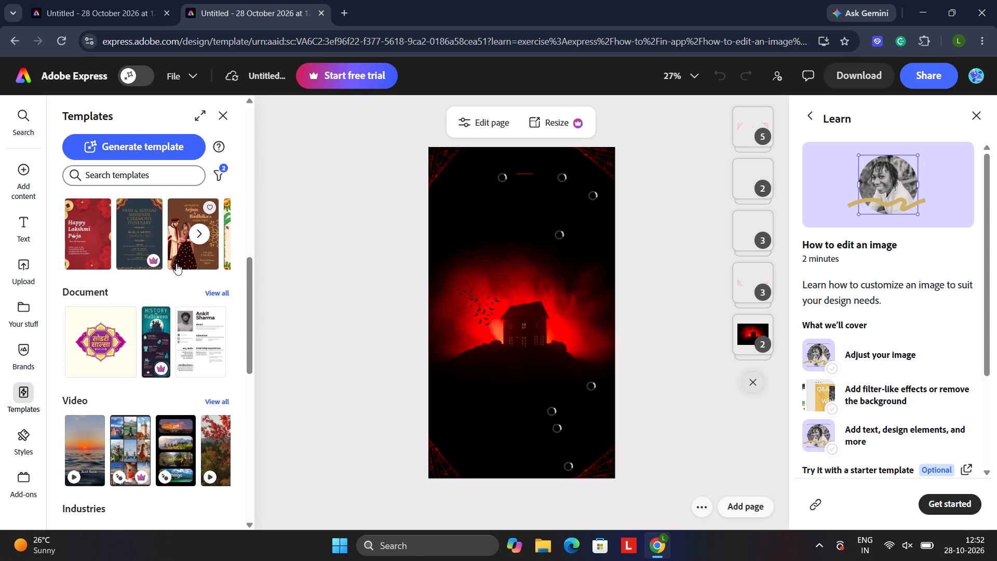
Look through the template categories down to Social posts, then back up to more of the Milestones templates.
scroll(176, 263, "down", 5)
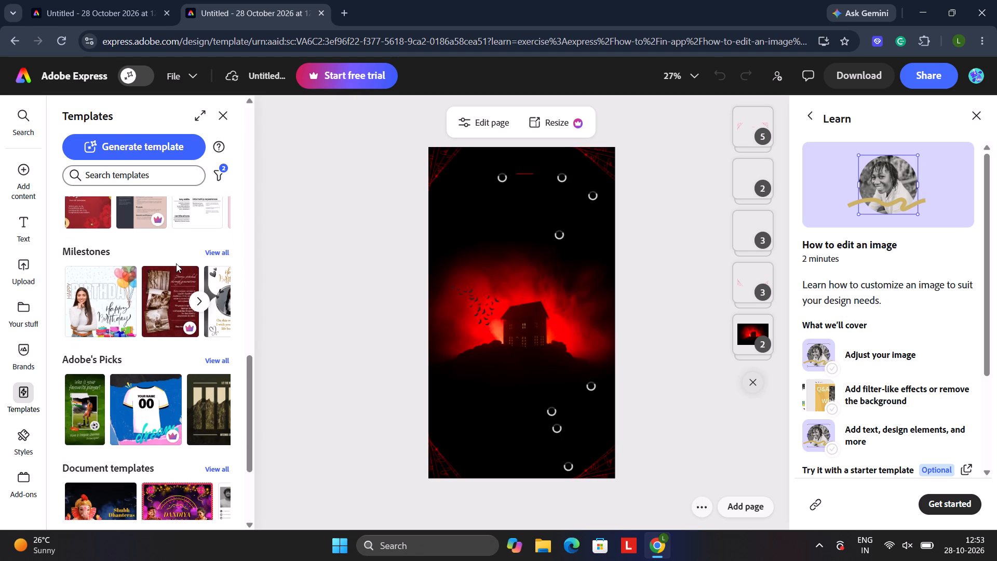
scroll(176, 263, "down", 3)
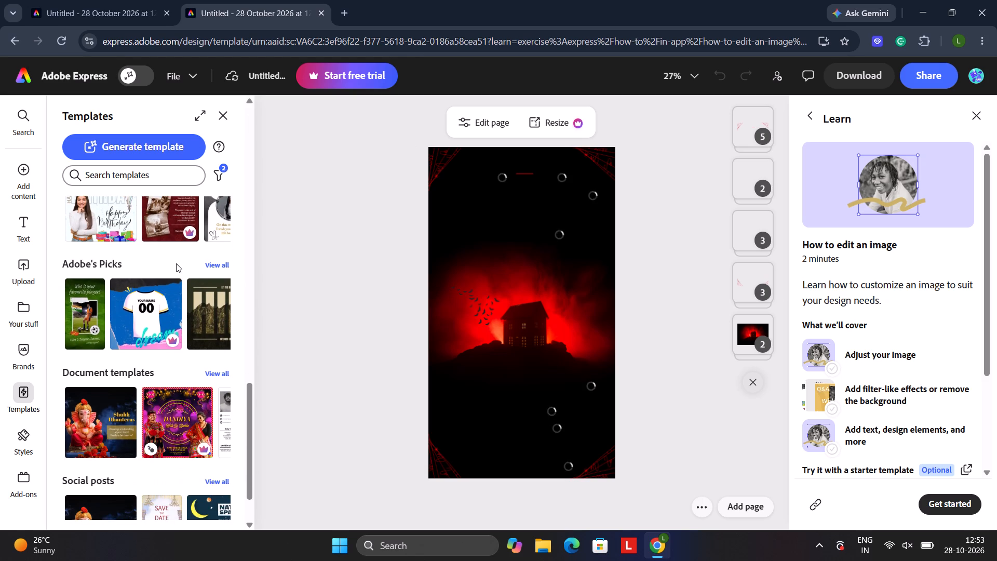
scroll(176, 263, "down", 2)
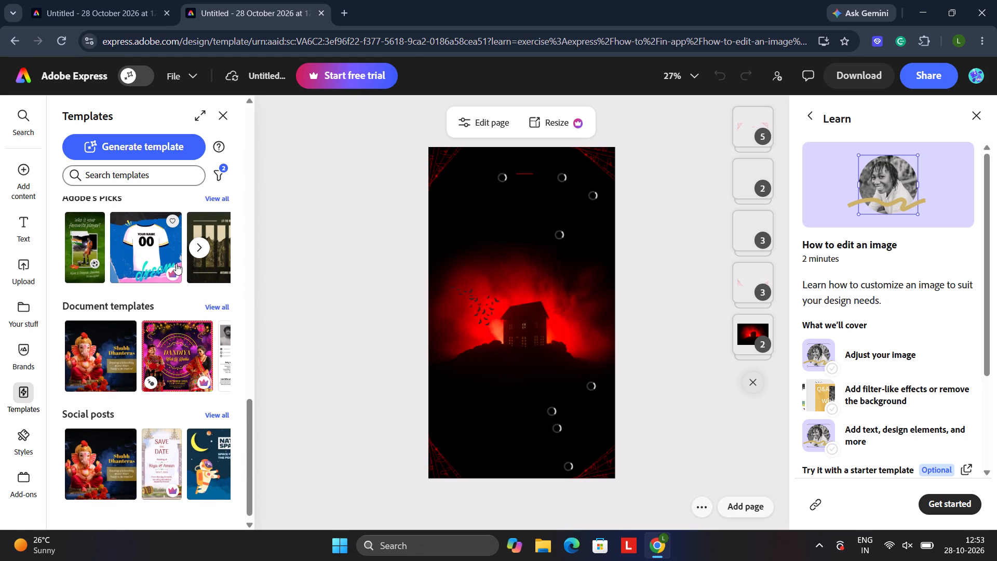
scroll(176, 263, "down", 1)
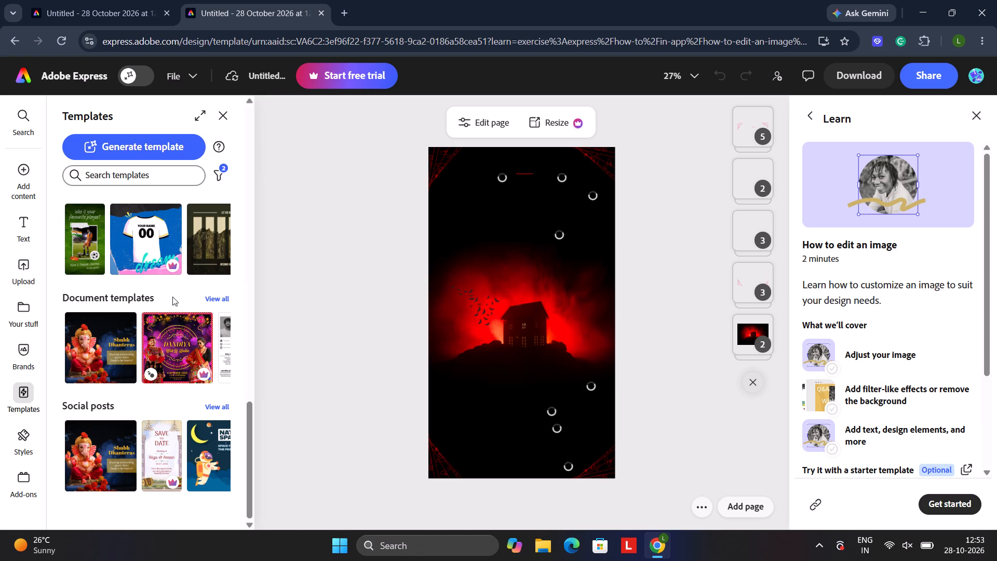
scroll(172, 297, "down", 1)
scroll(172, 297, "up", 1)
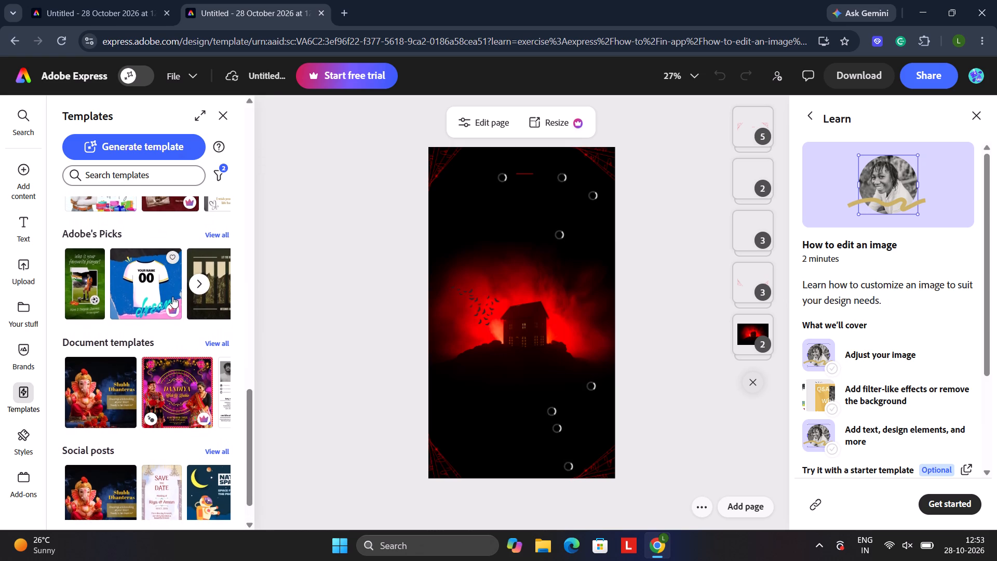
scroll(172, 297, "up", 1)
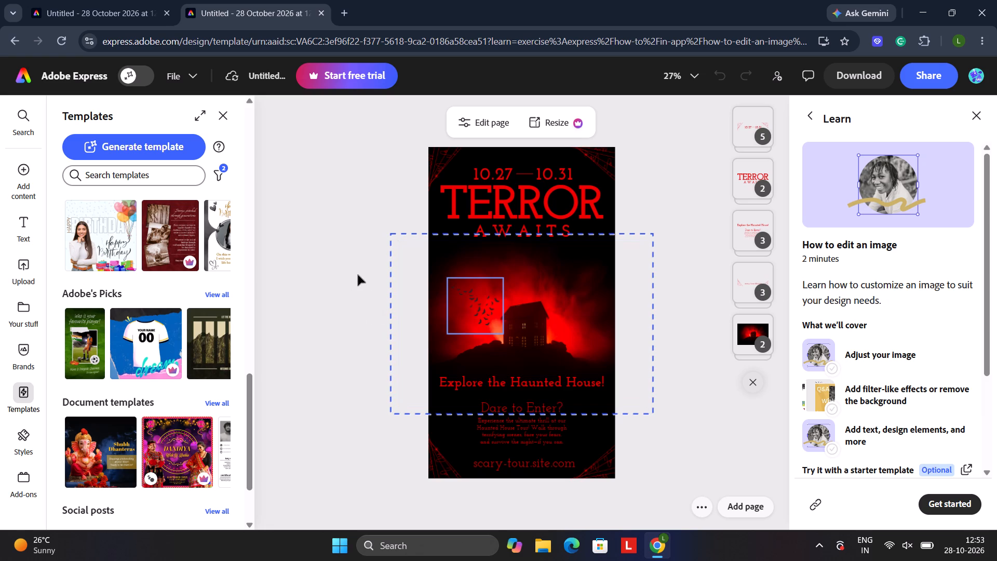
scroll(745, 168, "up", 3)
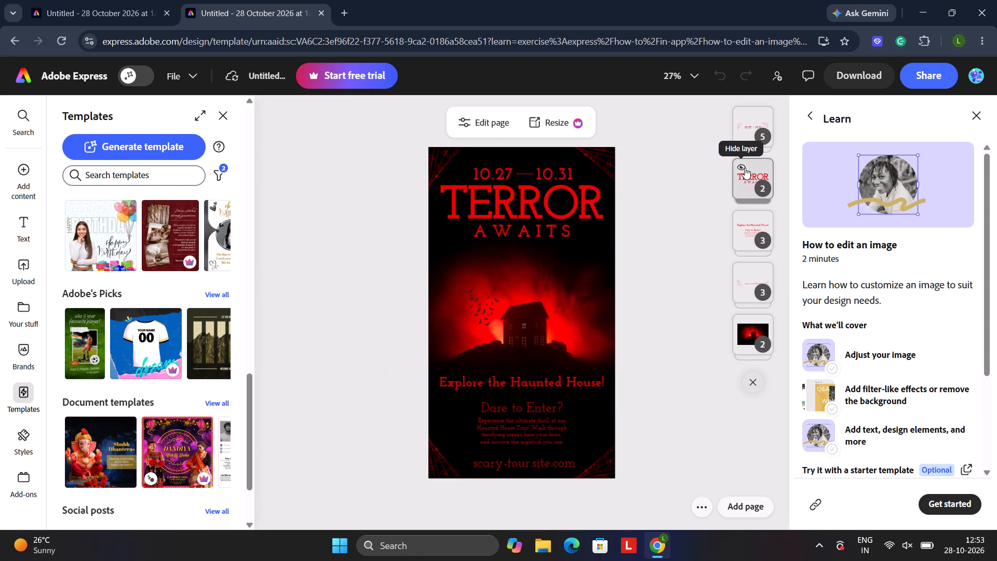
scroll(171, 232, "up", 1)
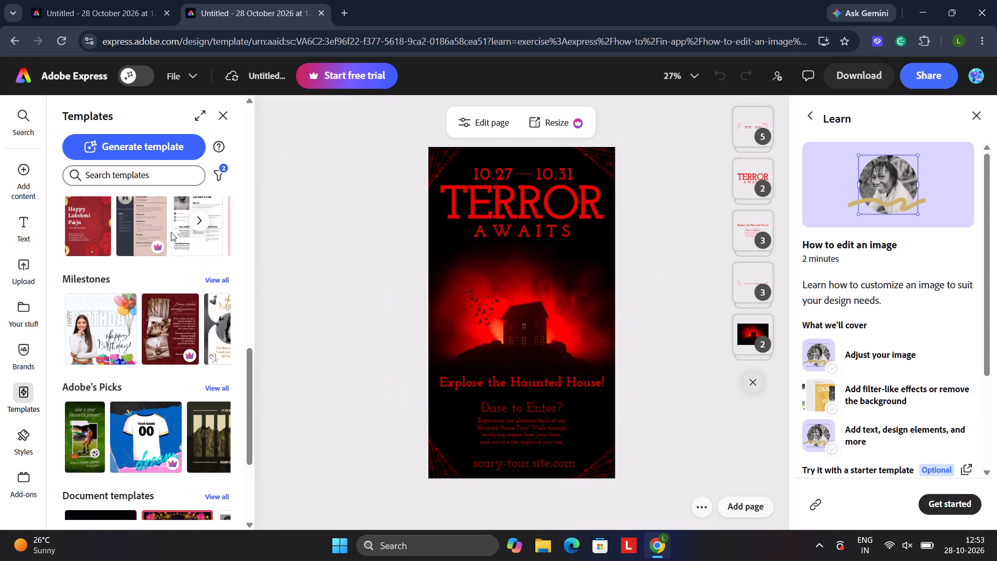
scroll(171, 232, "up", 1)
left_click(195, 273)
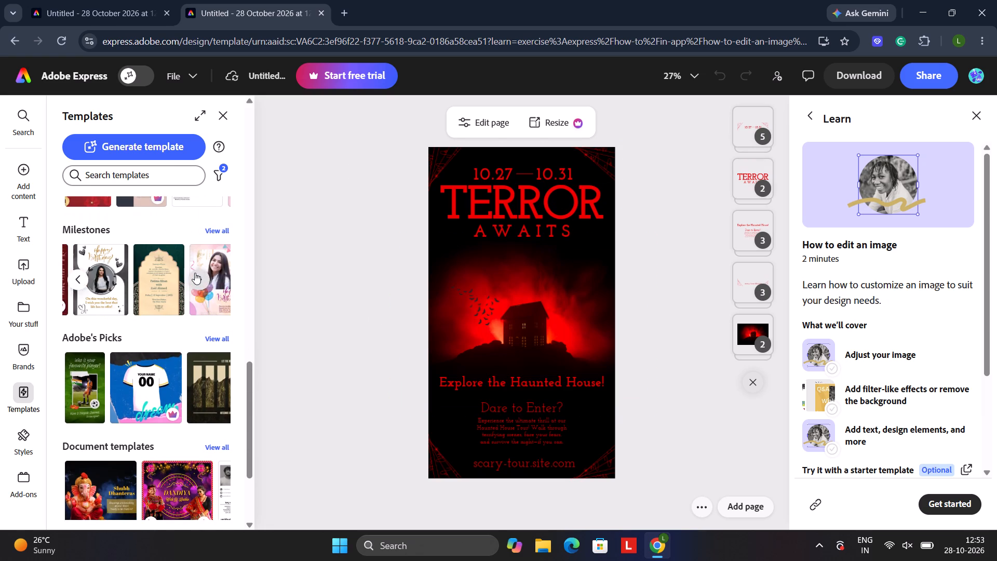
Look through the Adobe's Picks templates to the end of the row and back to its start.
scroll(195, 273, "down", 2)
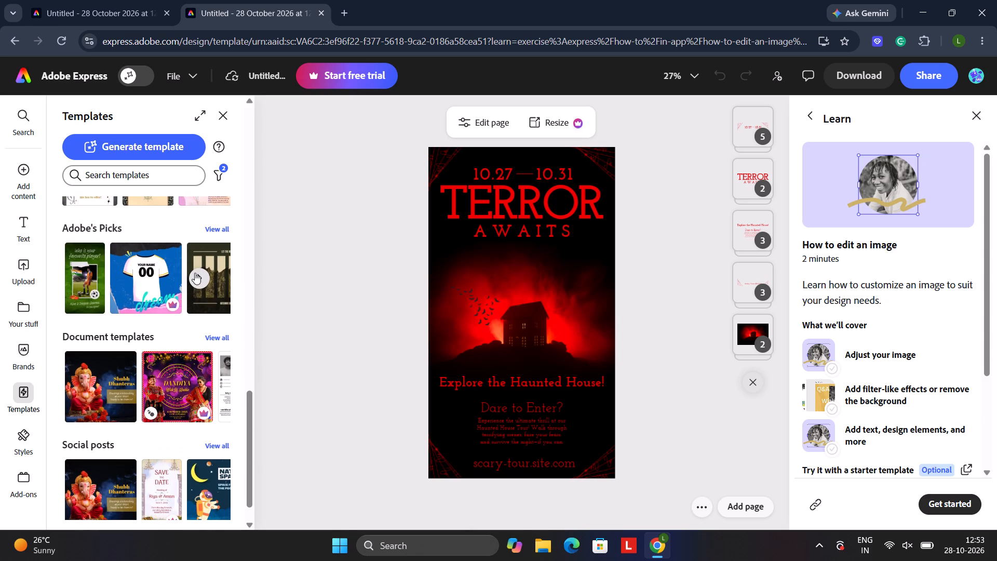
left_click(195, 273)
left_click(195, 273)
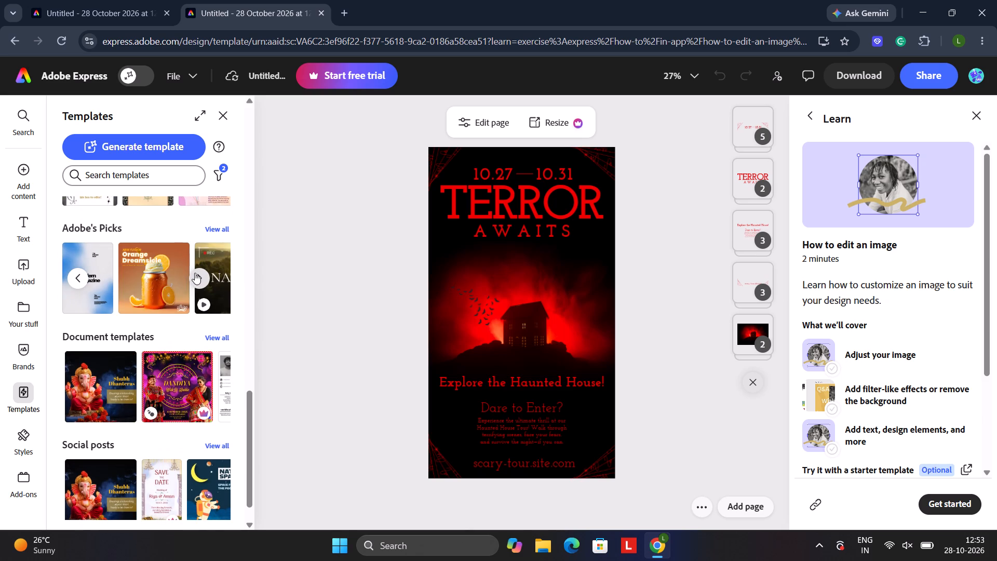
left_click(73, 271)
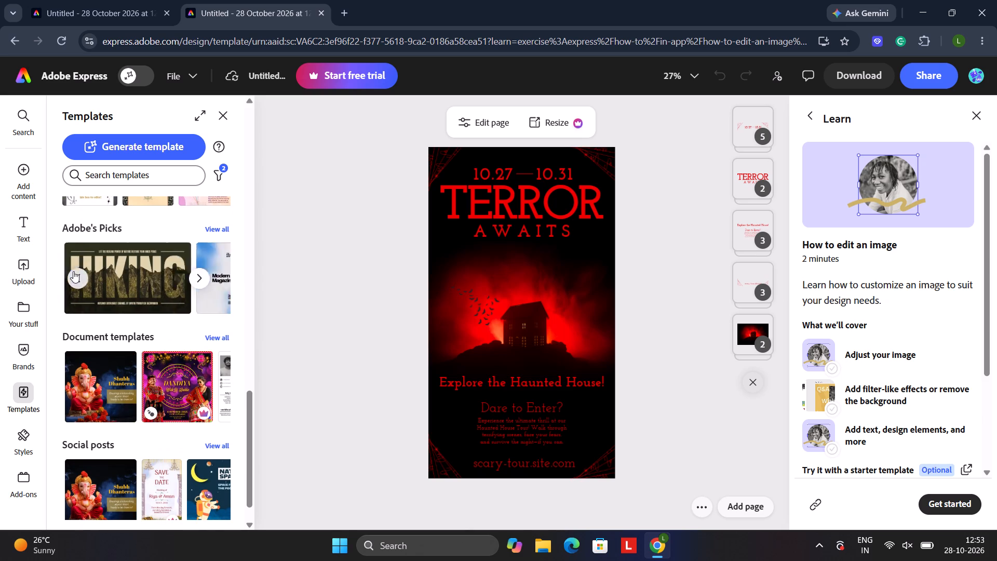
left_click(200, 273)
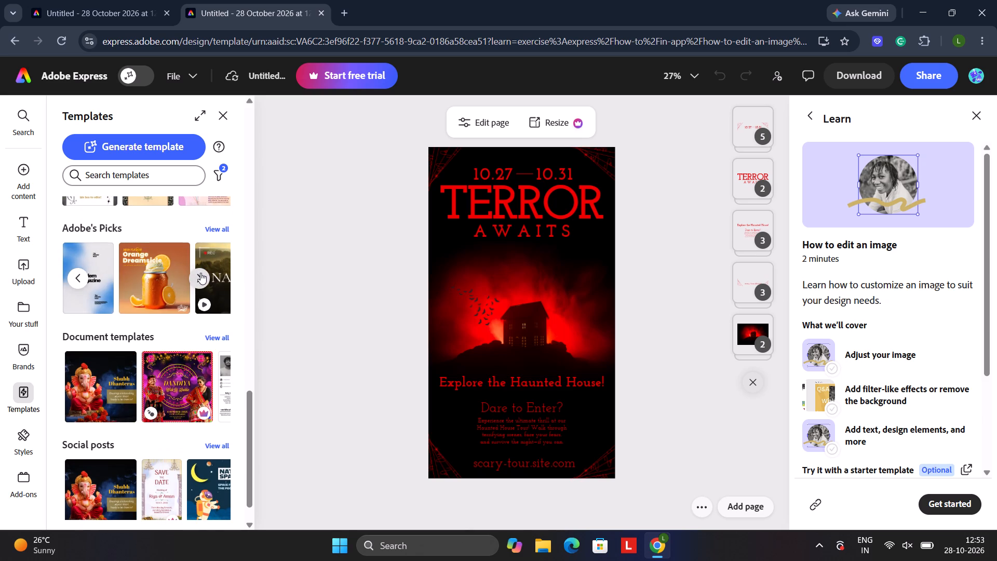
left_click(200, 273)
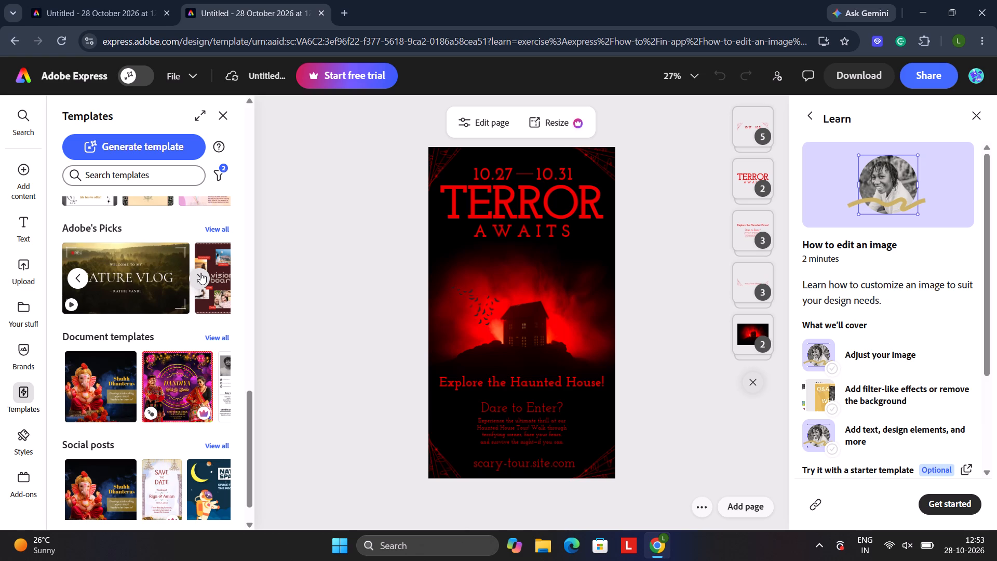
left_click(200, 273)
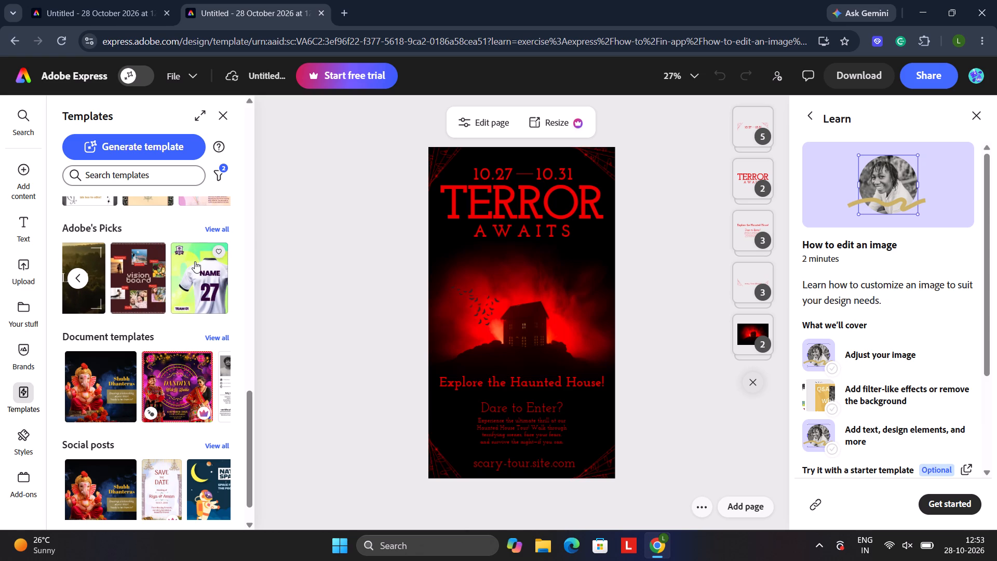
left_click(76, 276)
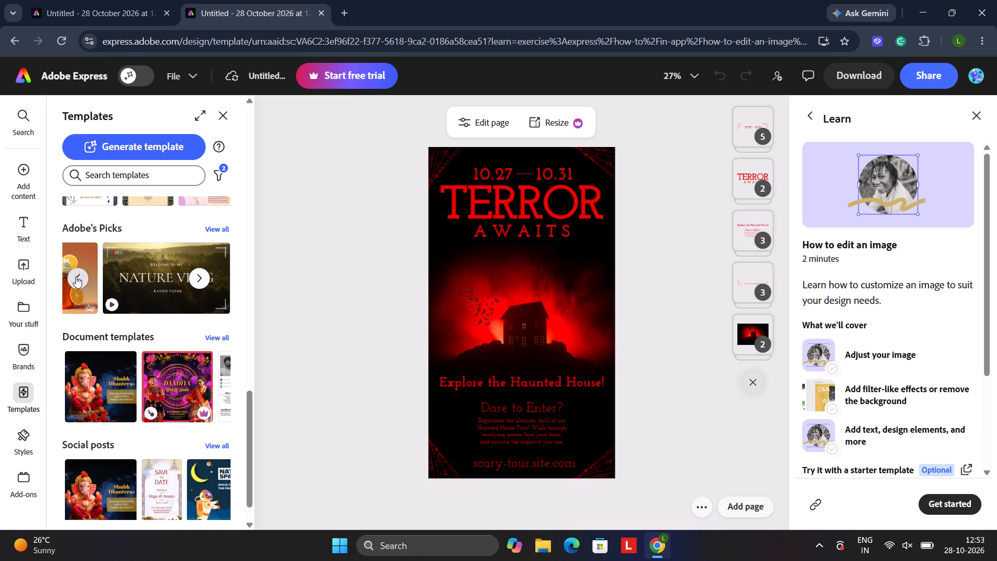
left_click(76, 276)
left_click(76, 276)
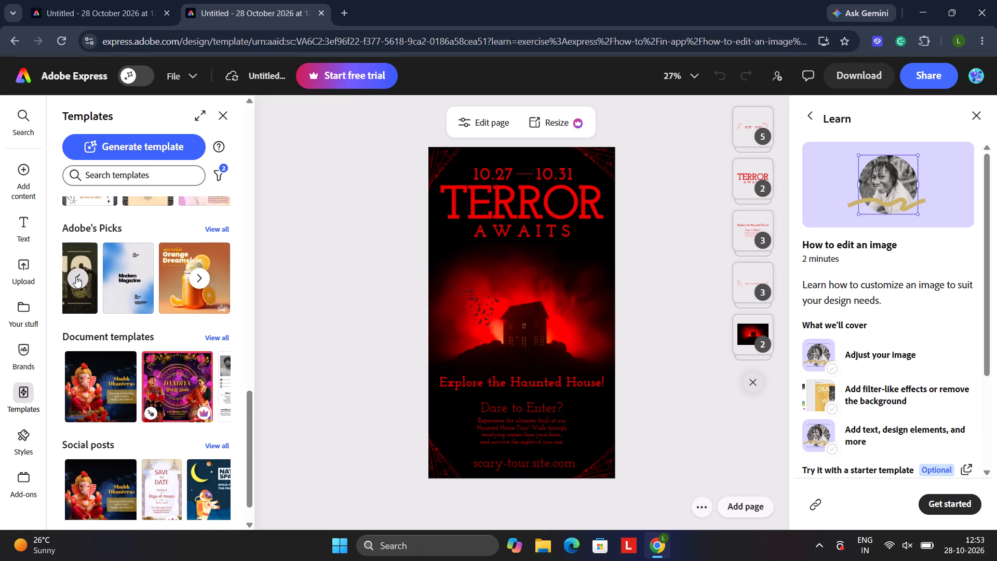
left_click(76, 276)
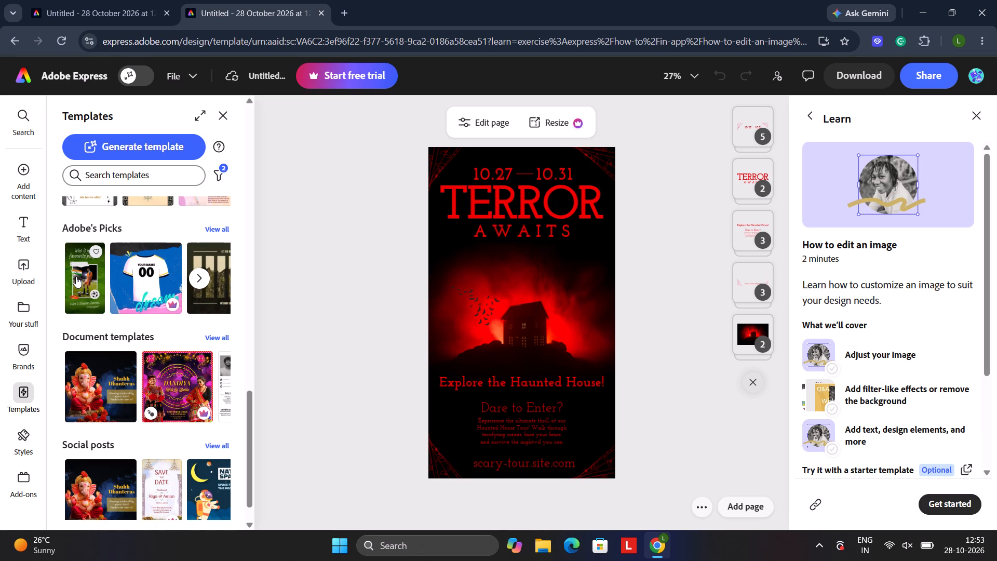
Close the haunted-house template's browser tab and open a new blank one.
left_click(320, 9)
left_click(193, 9)
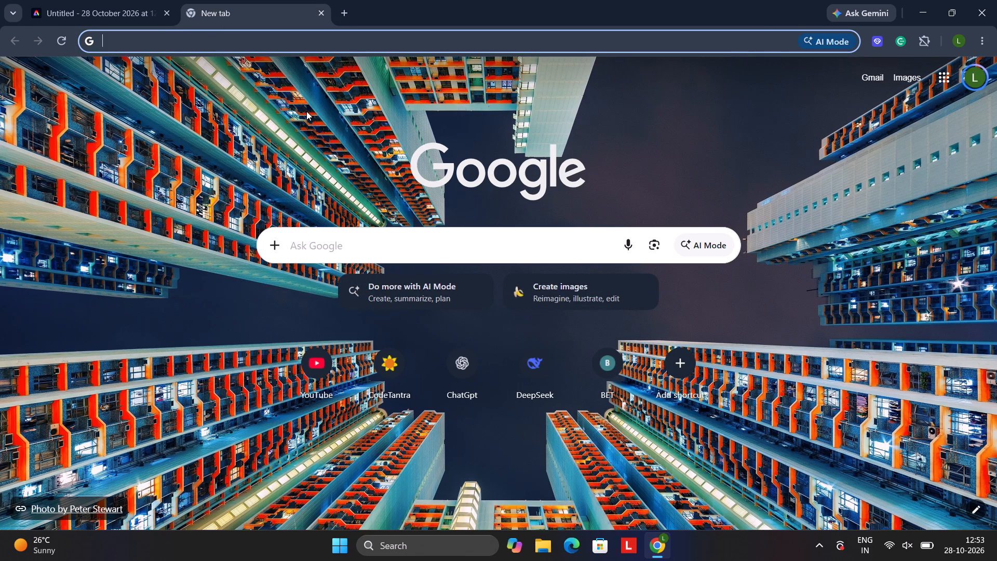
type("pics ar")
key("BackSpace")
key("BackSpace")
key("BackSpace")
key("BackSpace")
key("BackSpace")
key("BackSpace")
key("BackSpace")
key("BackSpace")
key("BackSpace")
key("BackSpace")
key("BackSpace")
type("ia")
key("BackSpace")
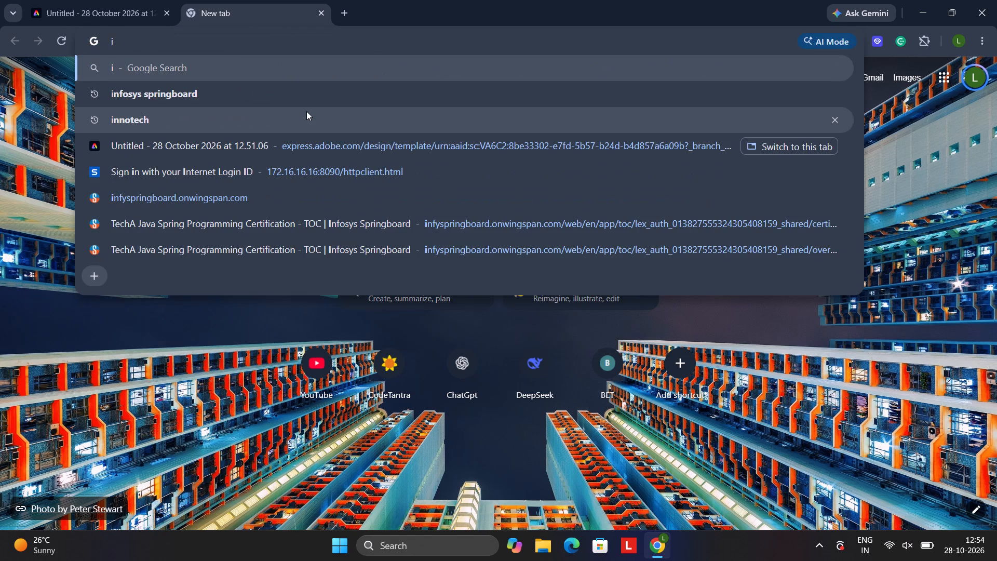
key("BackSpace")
Search Google for "lightroom" and open the Adobe Lightroom online photo editor.
type("lightroom")
key("Return")
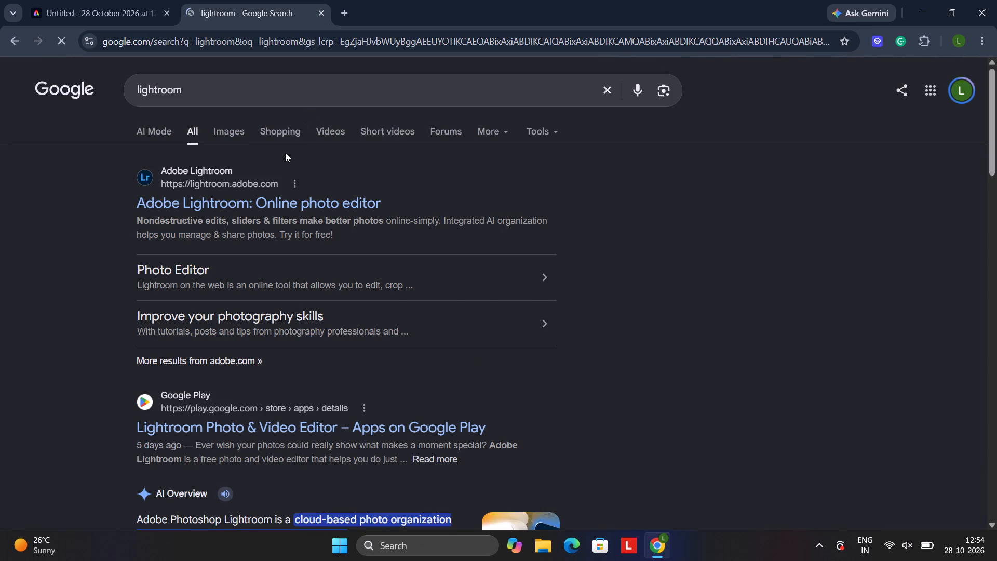
left_click(285, 198)
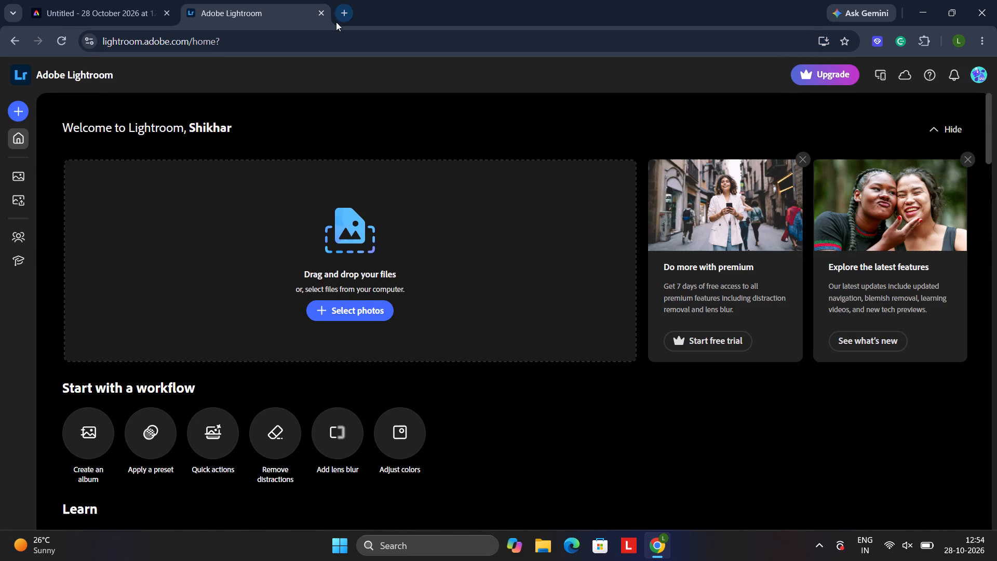
In a new browser tab, search Google for "street view of night with few lights to edit".
left_click(338, 18)
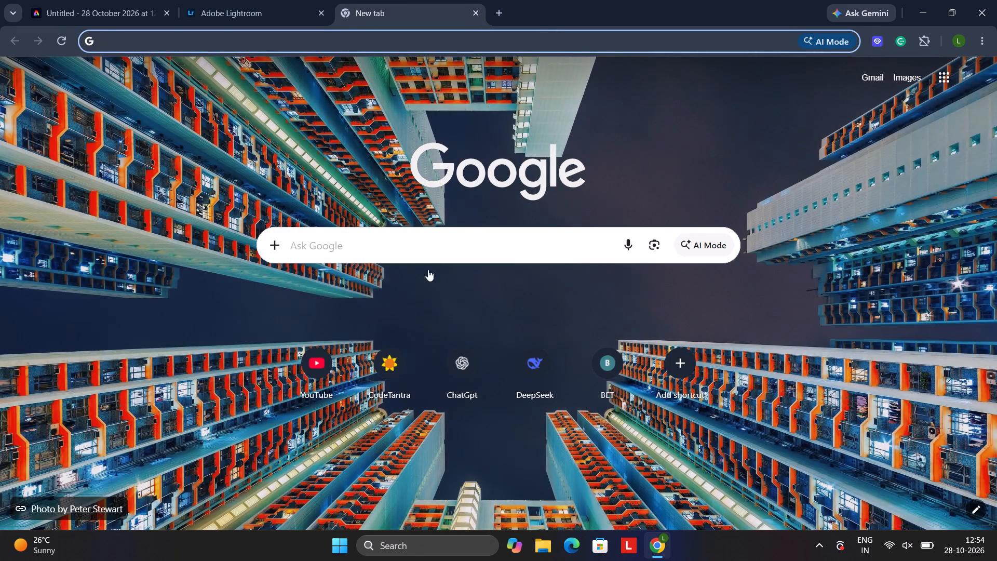
left_click(417, 246)
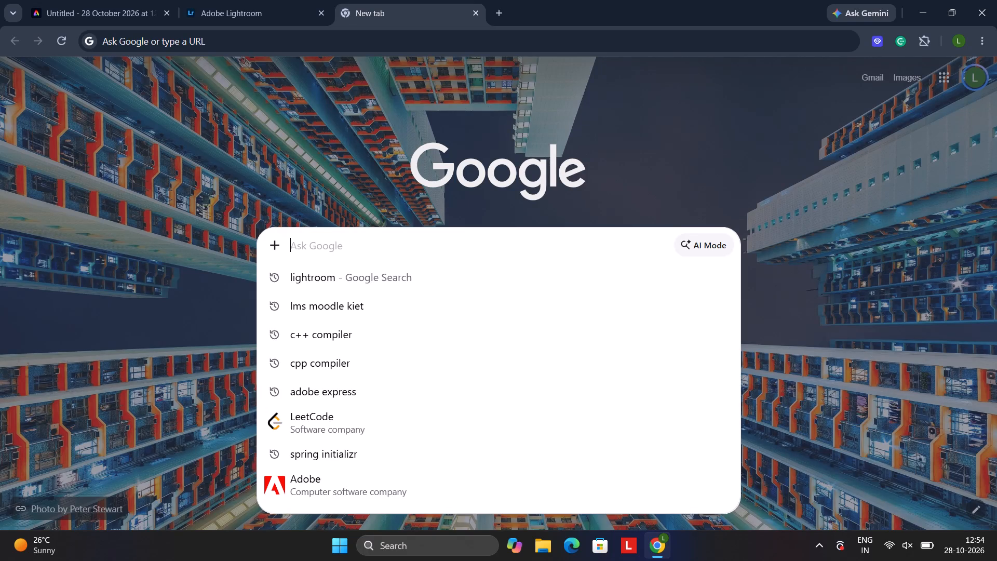
type("street view of night with few lights")
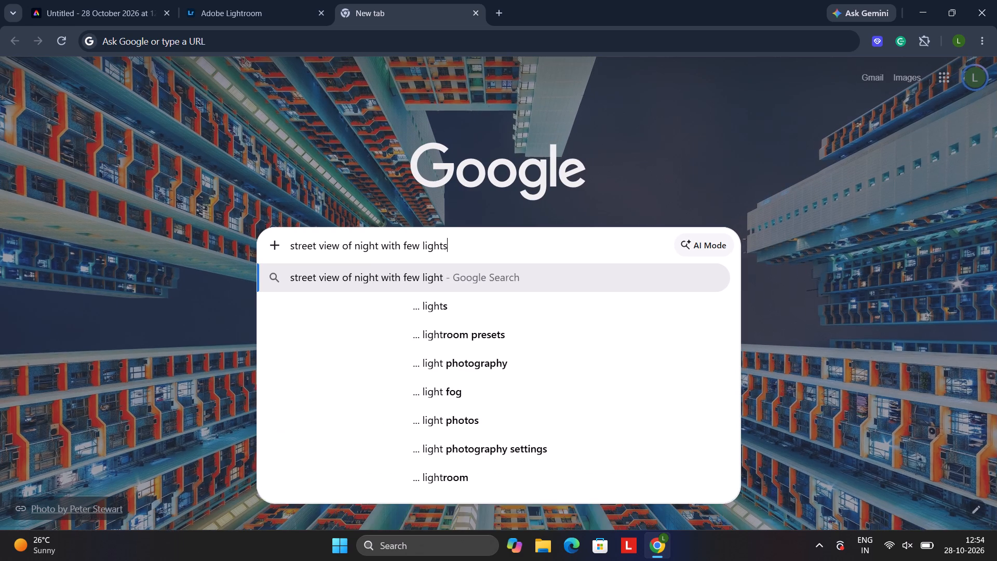
key("space")
type("to edit")
key("Return")
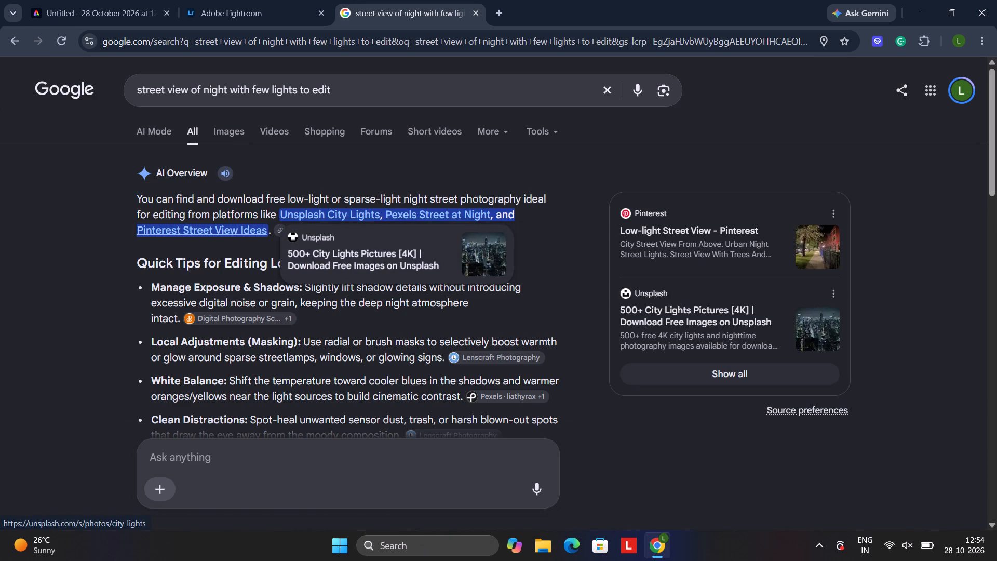
Look through the image results for the night street search and preview the "RAW vs EDIT" photo of a building reflected in water.
left_click(229, 135)
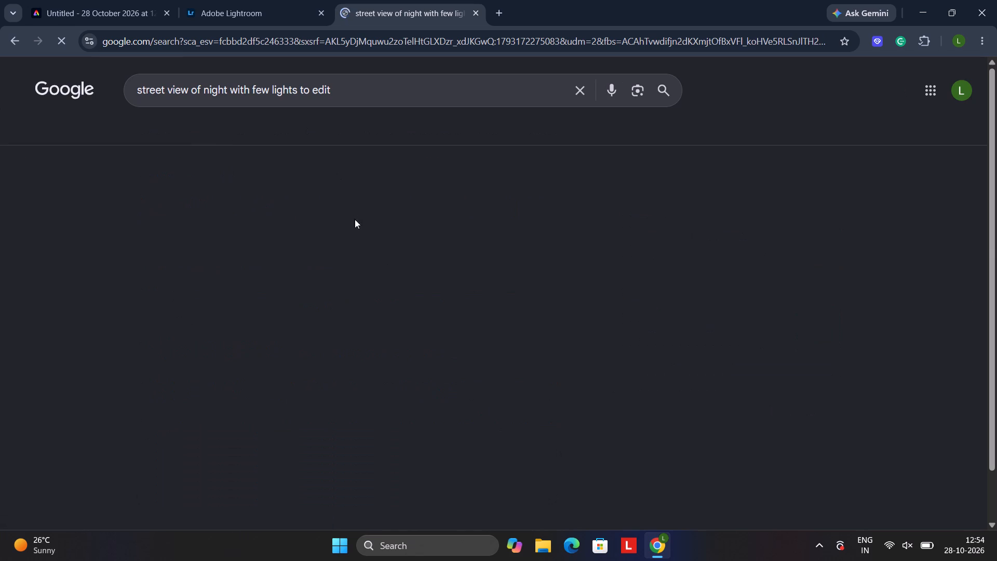
scroll(313, 268, "down", 1)
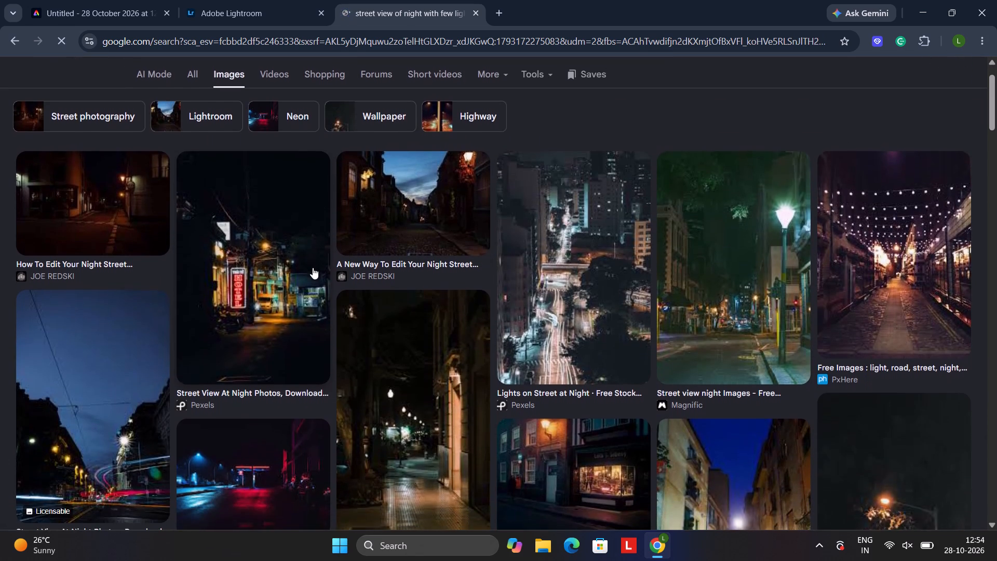
scroll(313, 268, "down", 2)
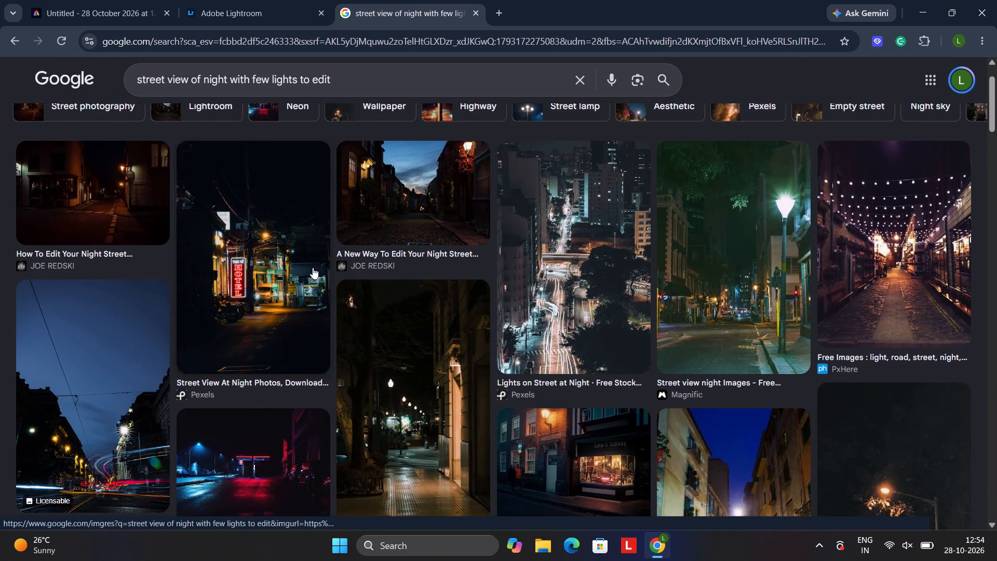
scroll(313, 268, "down", 2)
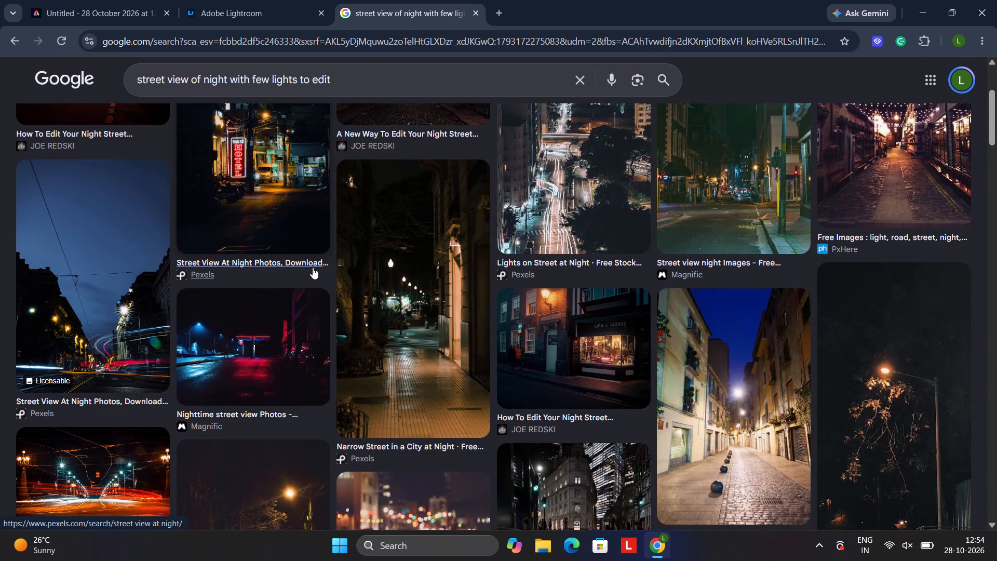
scroll(313, 268, "down", 3)
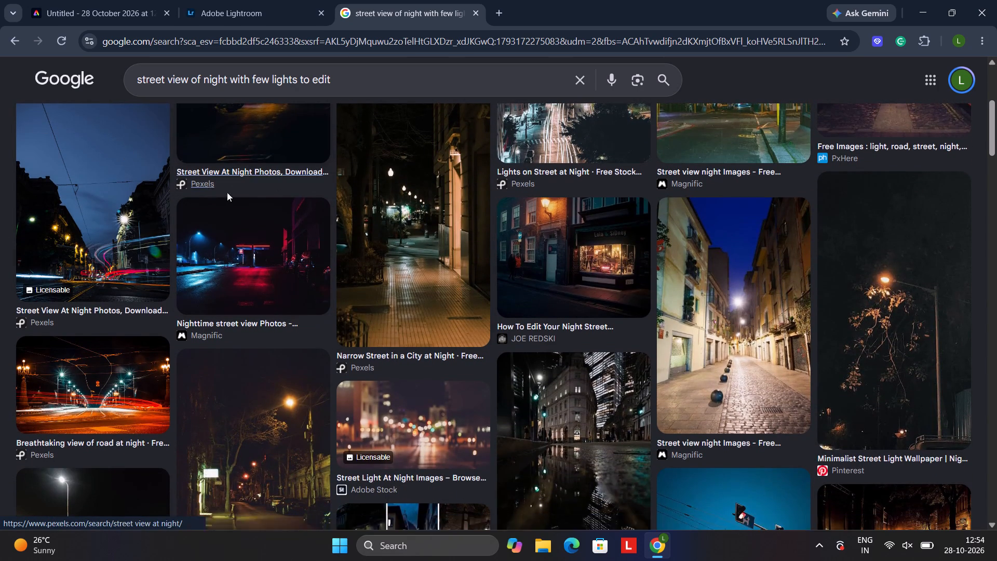
scroll(278, 242, "down", 2)
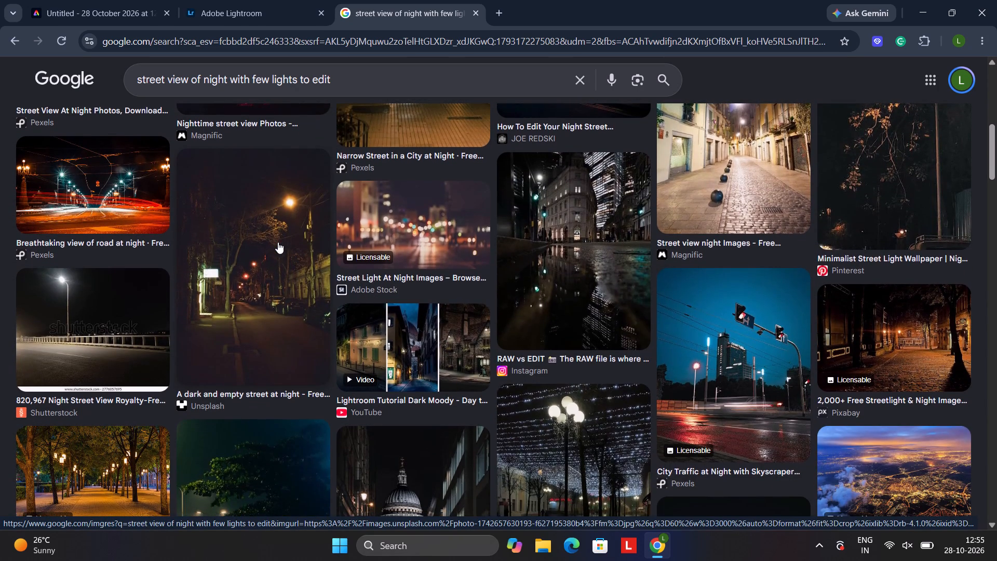
left_click(528, 212)
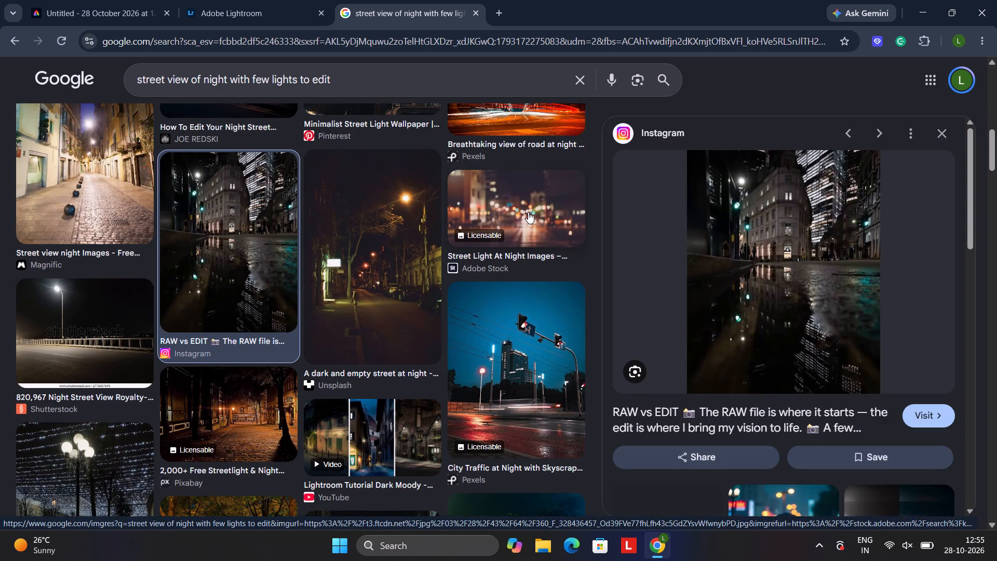
scroll(736, 232, "down", 3)
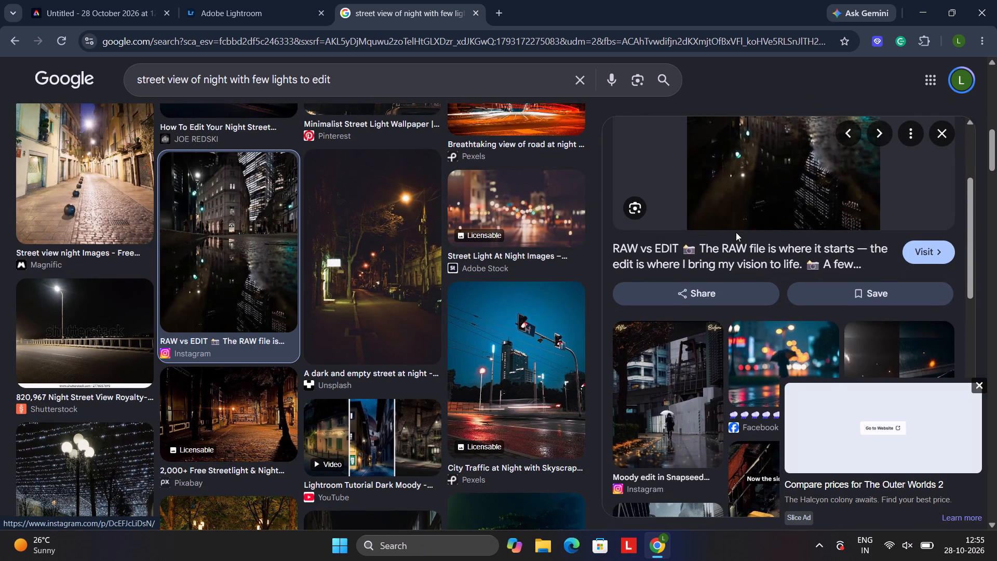
scroll(736, 232, "up", 2)
Look further through the image results and preview the "Late at night, after the crowds thin out" photo of a domed London building.
scroll(344, 208, "down", 1)
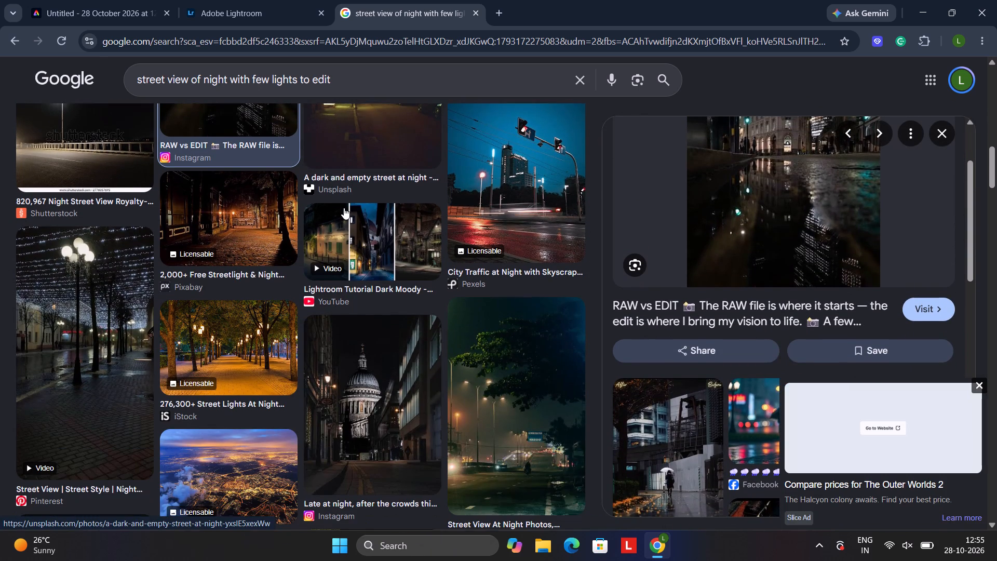
scroll(344, 208, "down", 1)
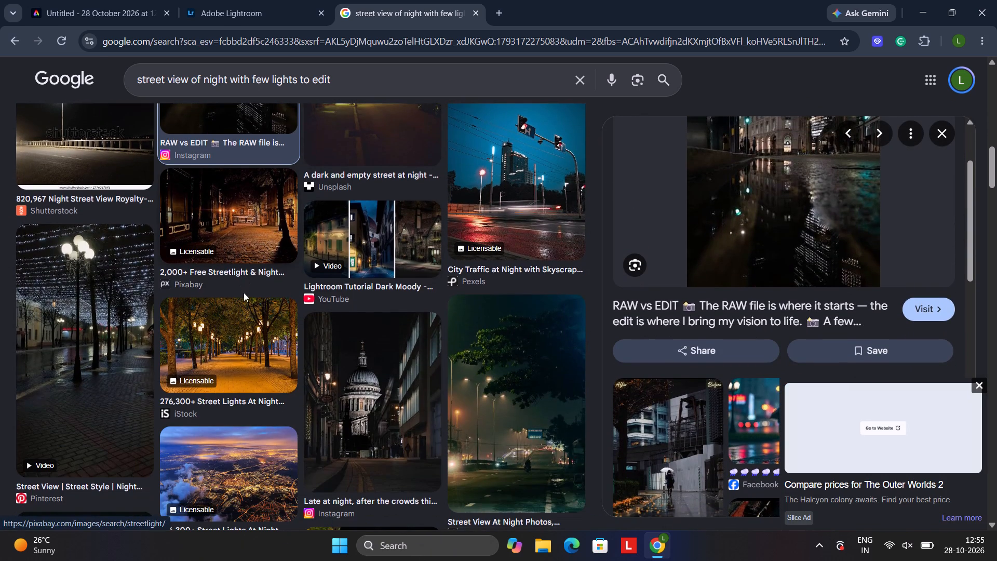
scroll(274, 283, "down", 1)
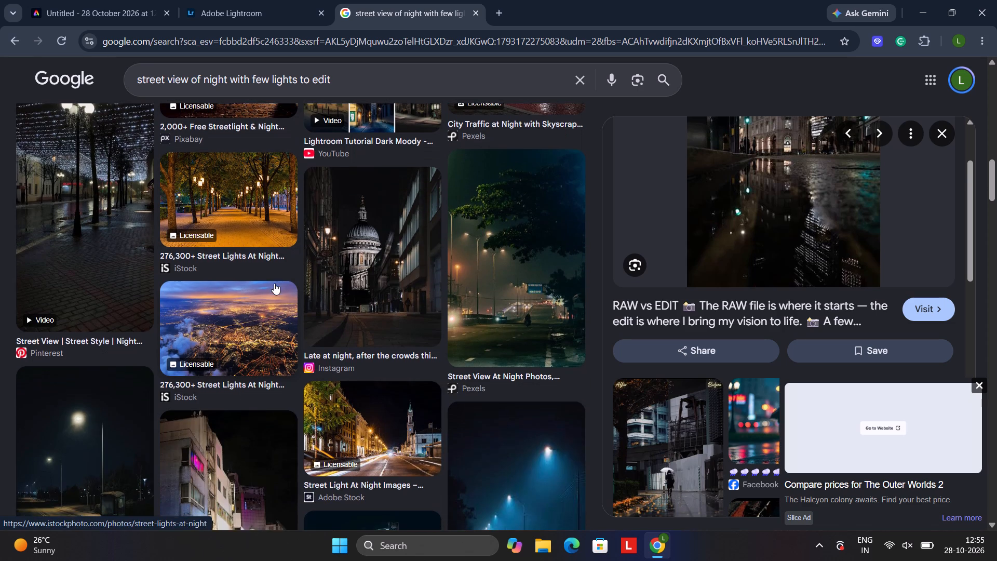
scroll(274, 283, "down", 1)
left_click(337, 277)
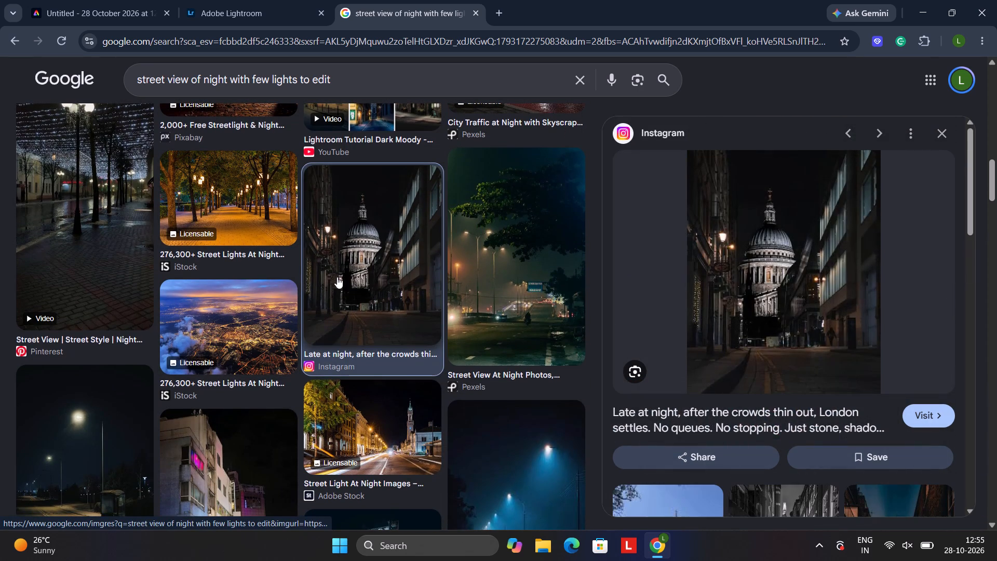
Return to the main search results and open the Unsplash City Lights link in the AI Overview.
scroll(471, 251, "up", 7)
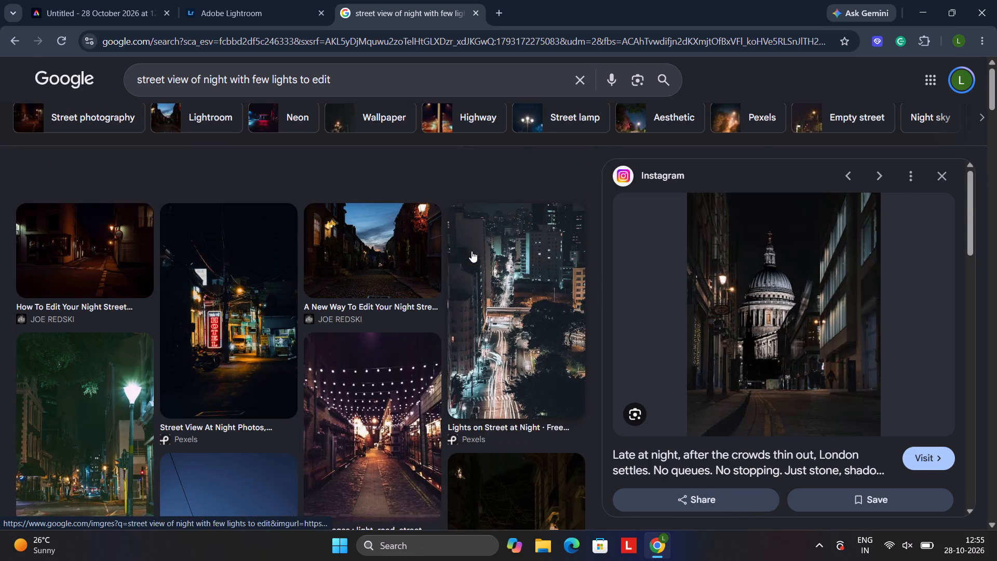
left_click(16, 53)
double_click(18, 50)
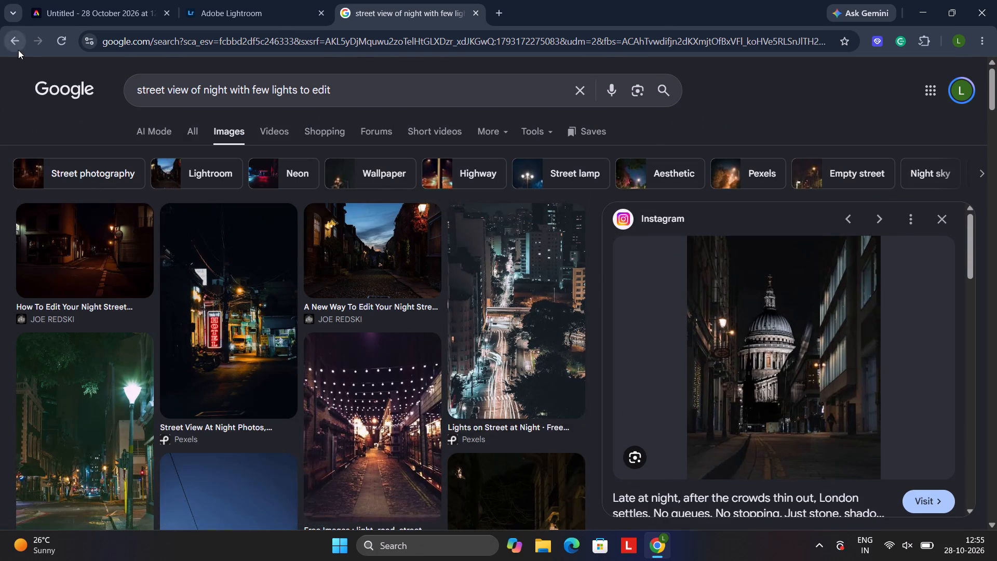
scroll(283, 332, "down", 1)
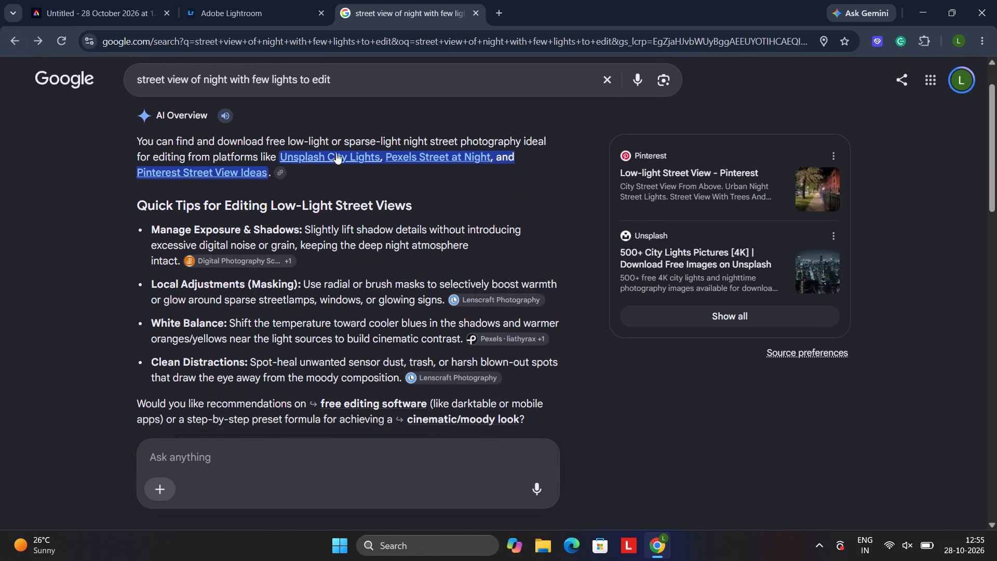
left_click(349, 155)
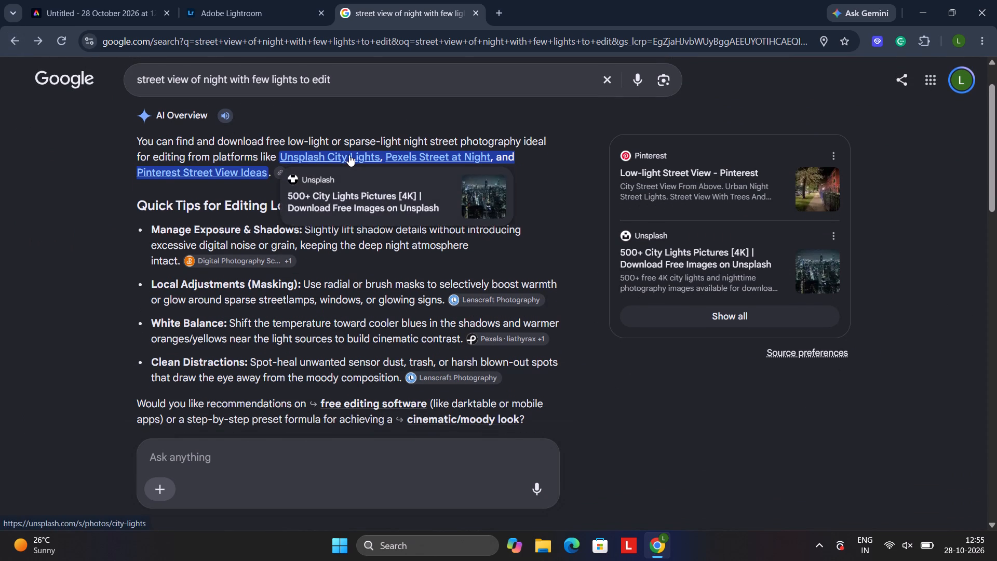
Browse the Unsplash city lights photos and open the rainy night street photo with neon signs and a taxi.
scroll(349, 155, "down", 2)
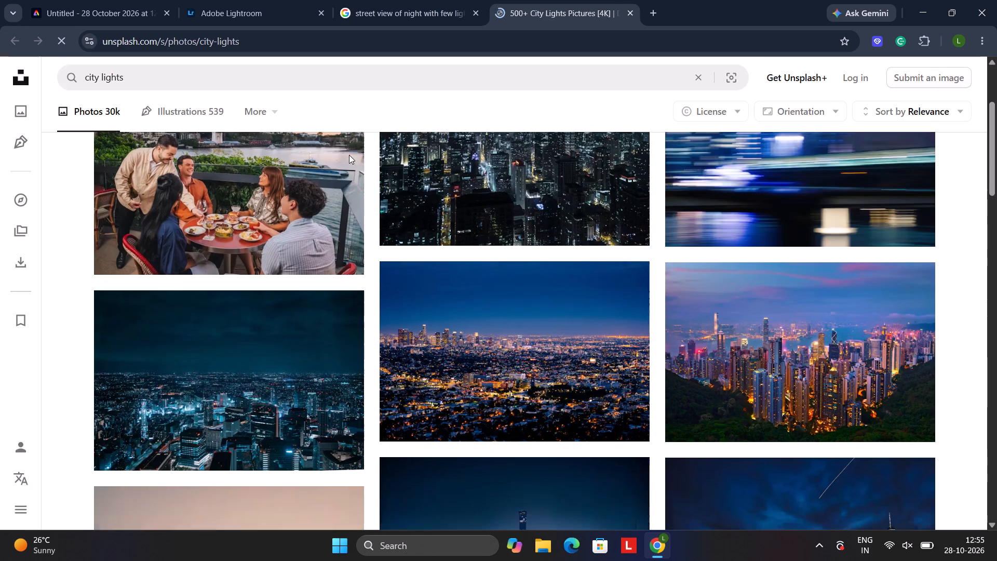
scroll(349, 155, "down", 8)
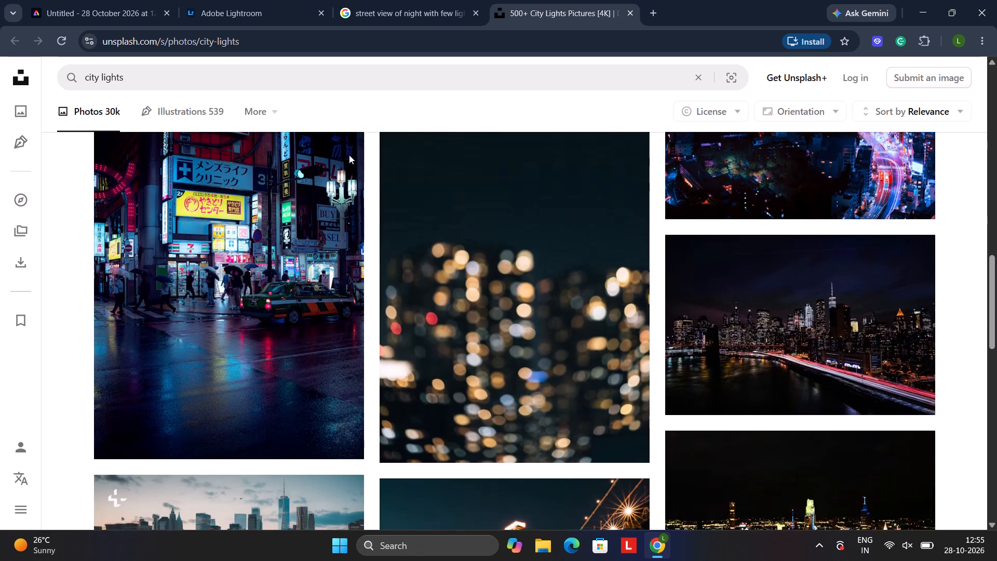
scroll(349, 155, "down", 2)
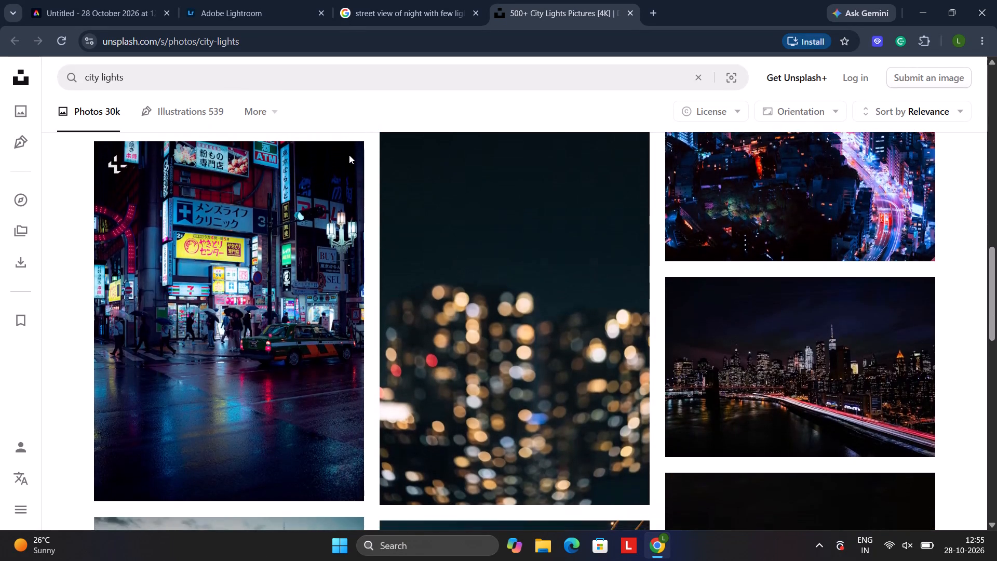
left_click(274, 300)
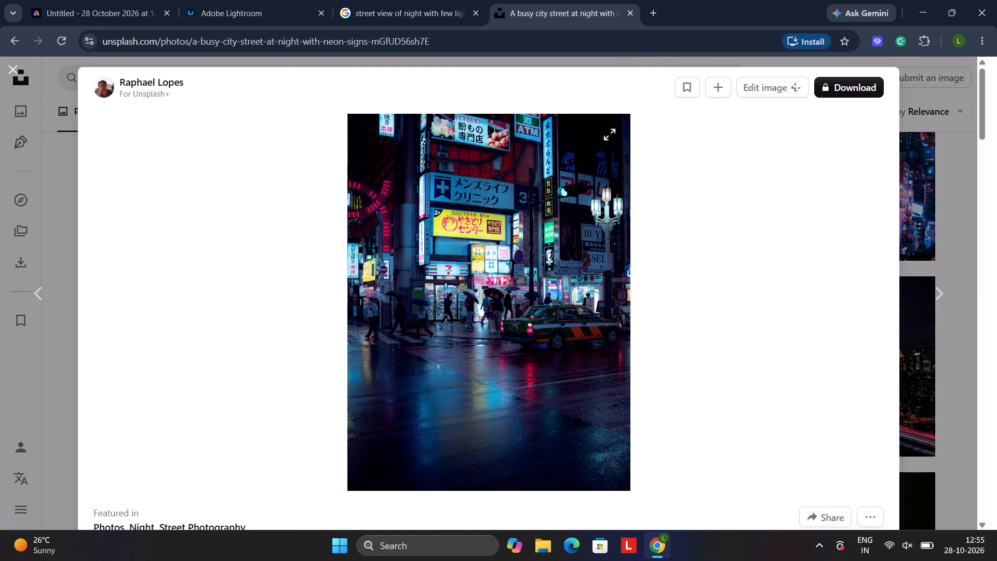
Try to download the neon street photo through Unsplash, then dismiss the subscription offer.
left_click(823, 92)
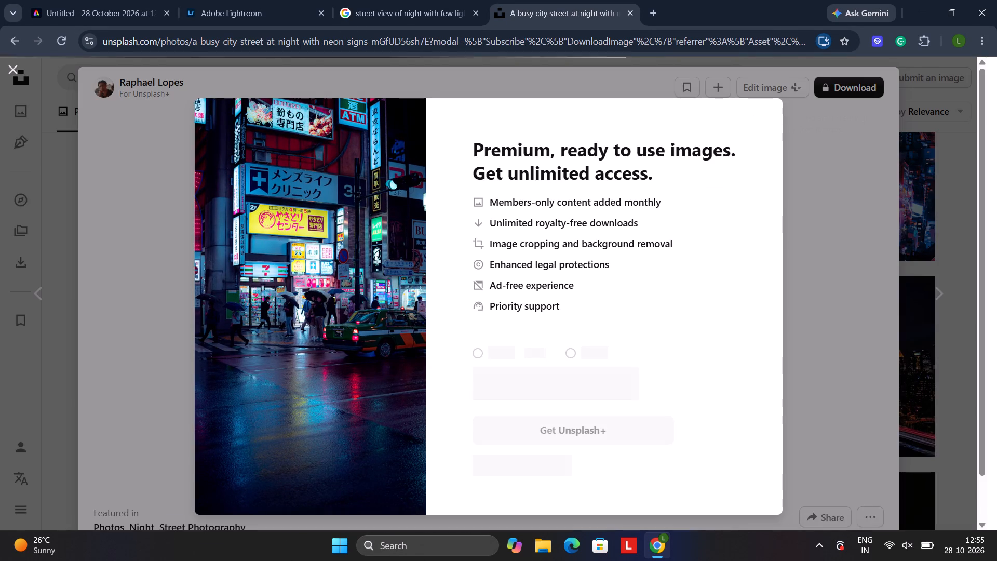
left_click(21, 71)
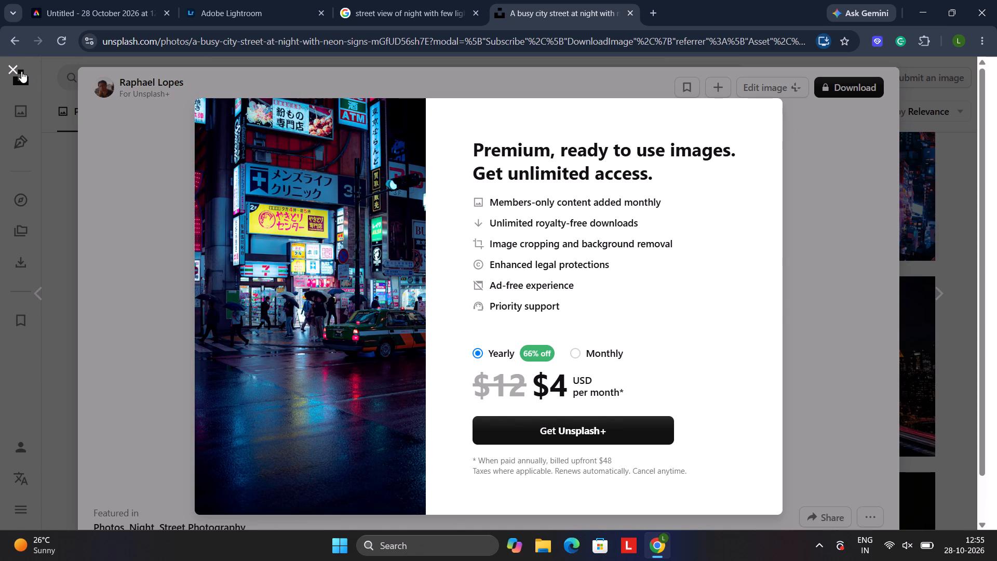
Save the neon street photo from the Unsplash page to the Downloads folder, with All Files as the file type.
right_click(473, 258)
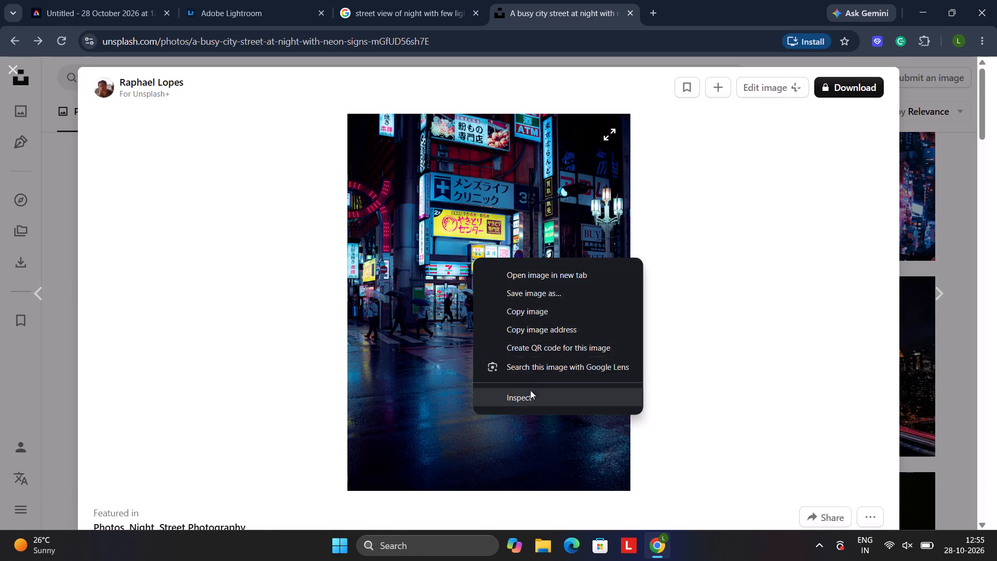
left_click(578, 288)
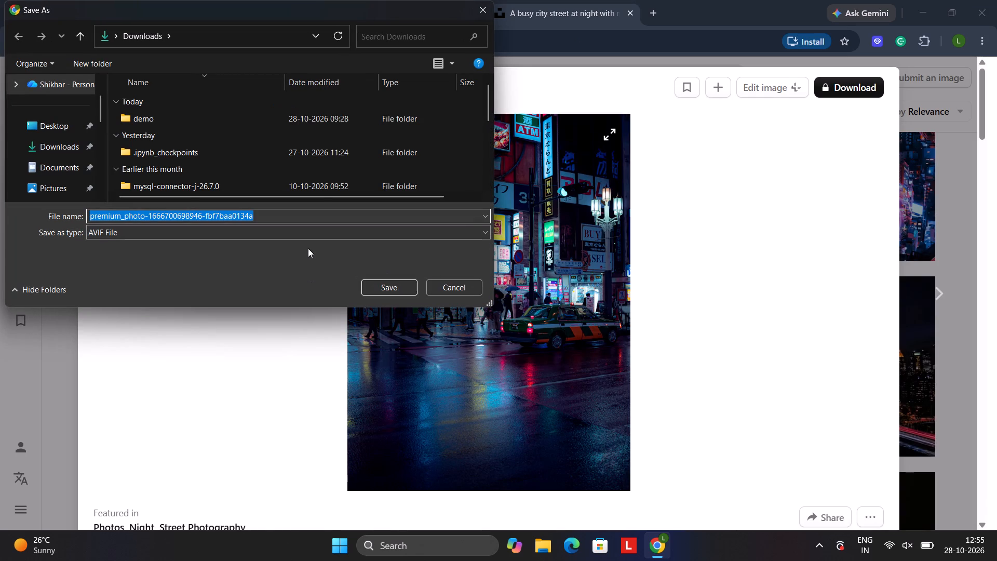
left_click(311, 236)
left_click(281, 252)
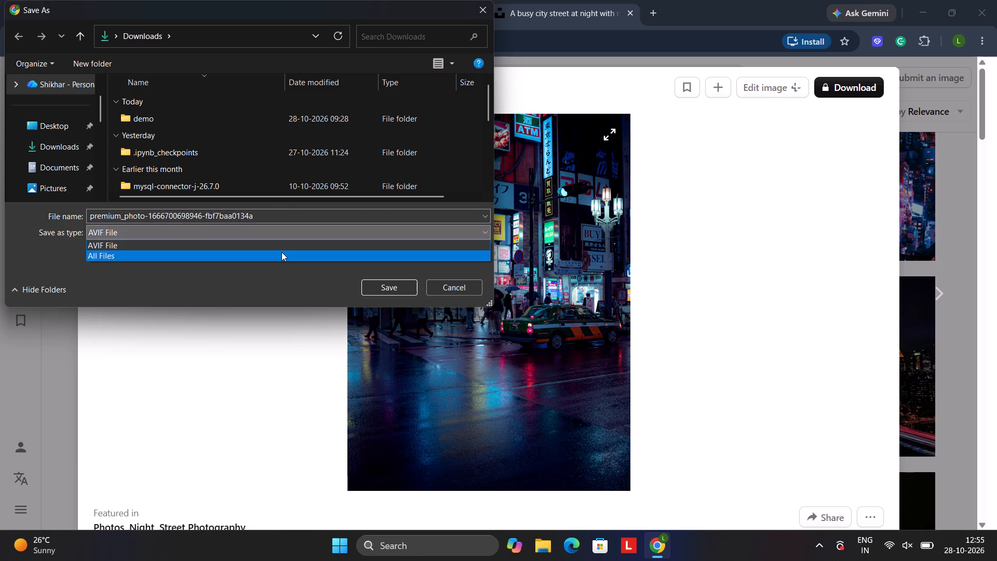
left_click(375, 290)
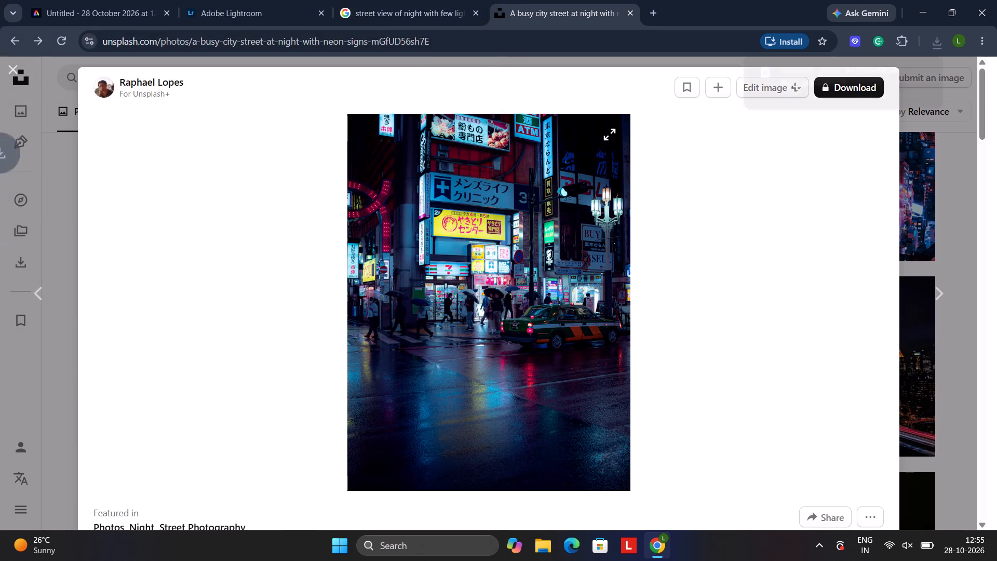
Open the downloaded AVIF photo once in Photos to check it, and close the viewer.
left_click(823, 90)
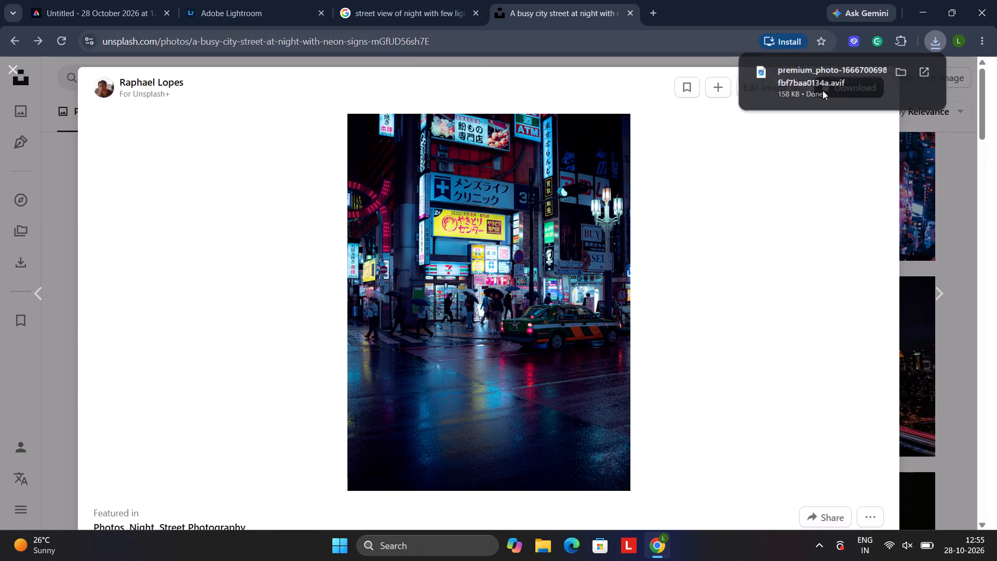
left_click(426, 230)
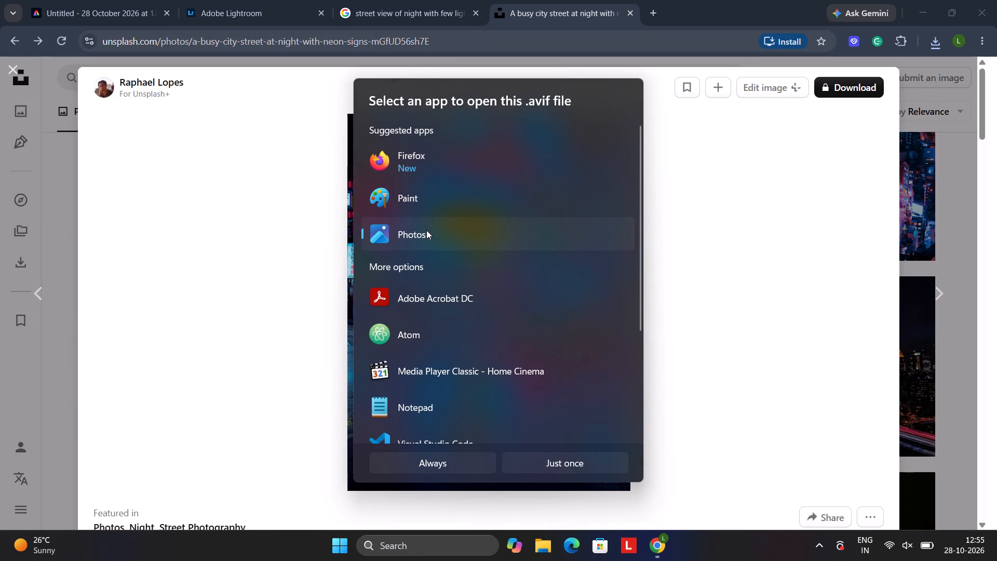
left_click(540, 464)
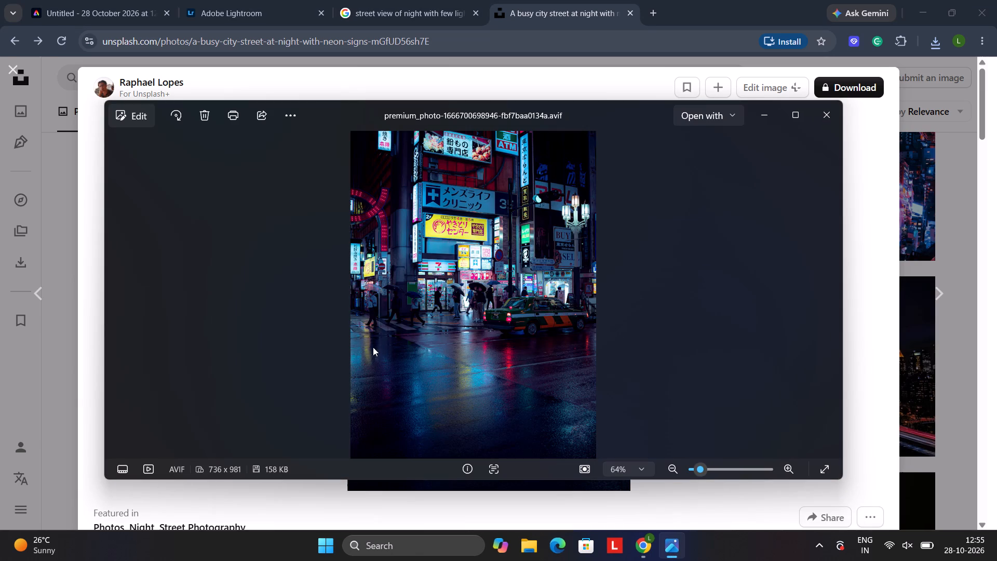
left_click(820, 111)
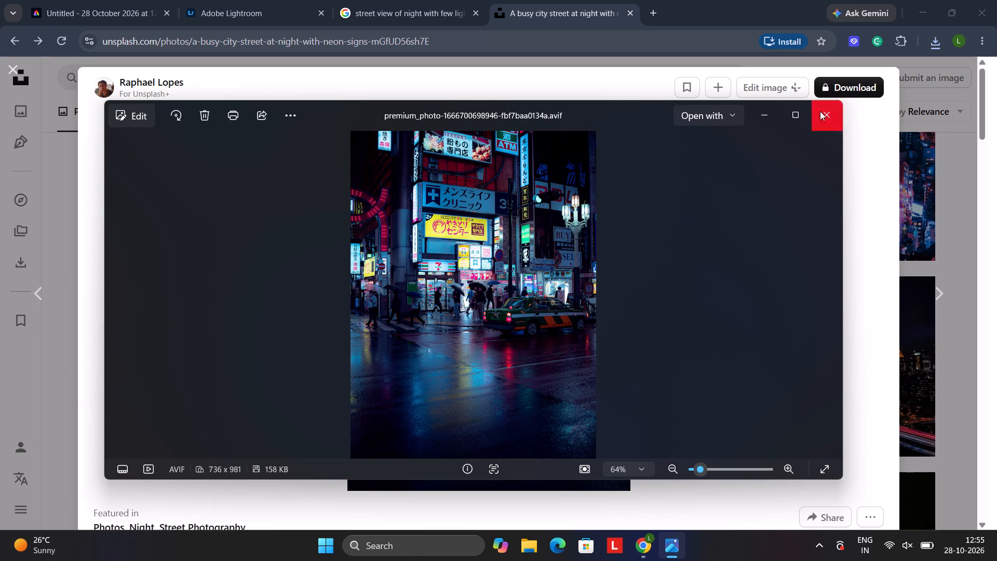
Close the Unsplash photo preview and the Unsplash and Google search pages, leaving Adobe Lightroom open.
left_click(908, 104)
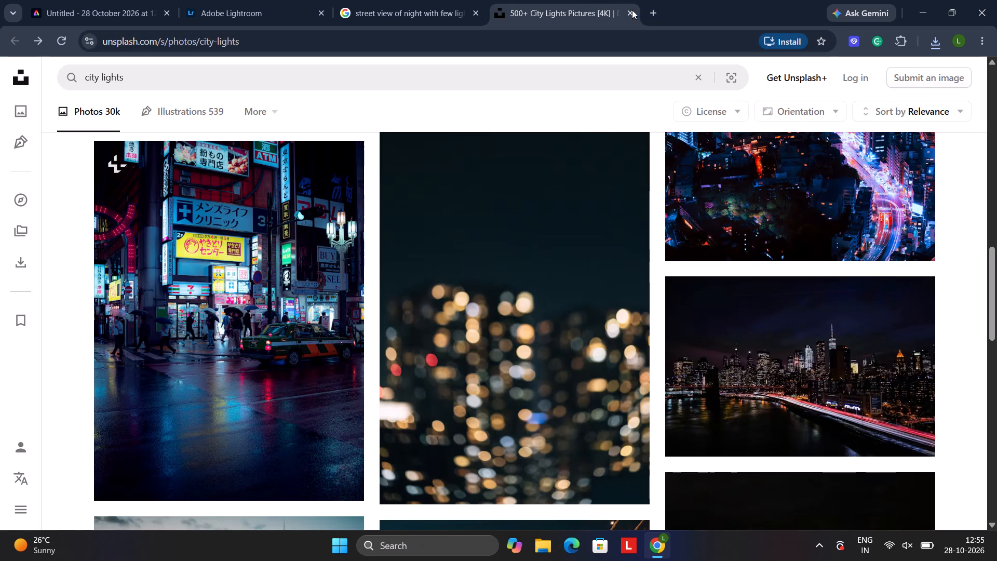
left_click(632, 10)
left_click(286, 0)
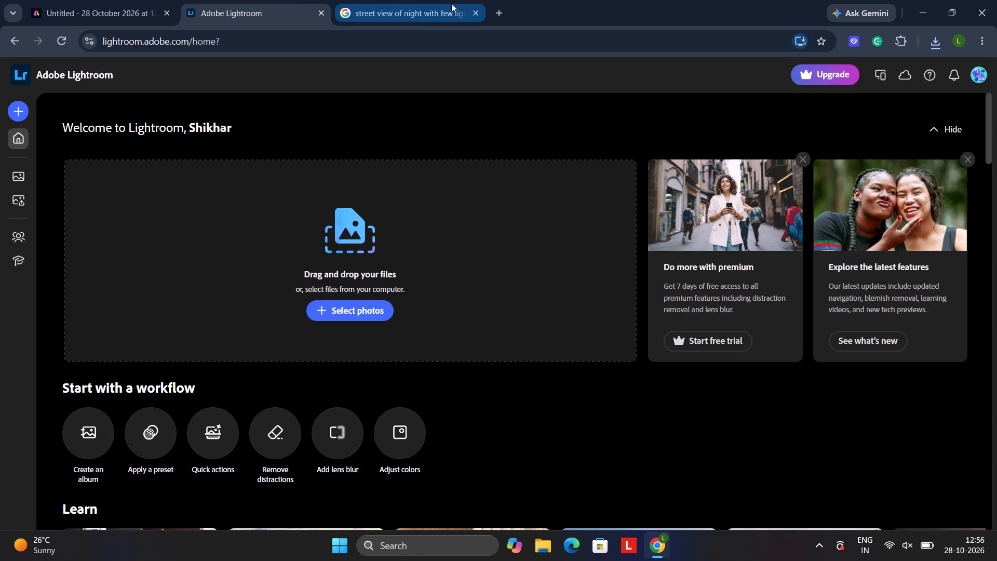
left_click(476, 12)
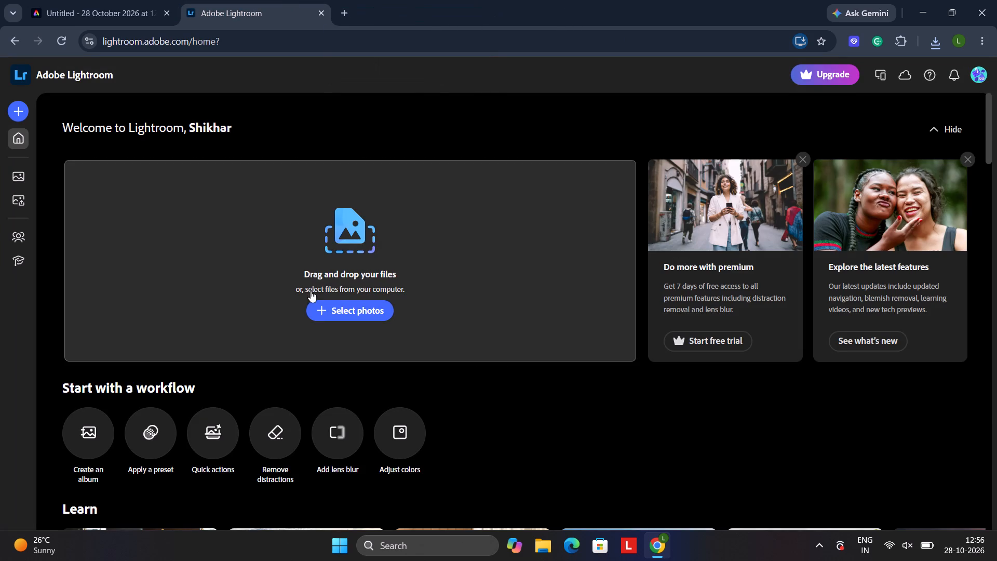
Upload the downloaded premium_photo AVIF file from Downloads to Lightroom and open it for editing, dismissing the introductory tip.
left_click(323, 305)
left_click(457, 273)
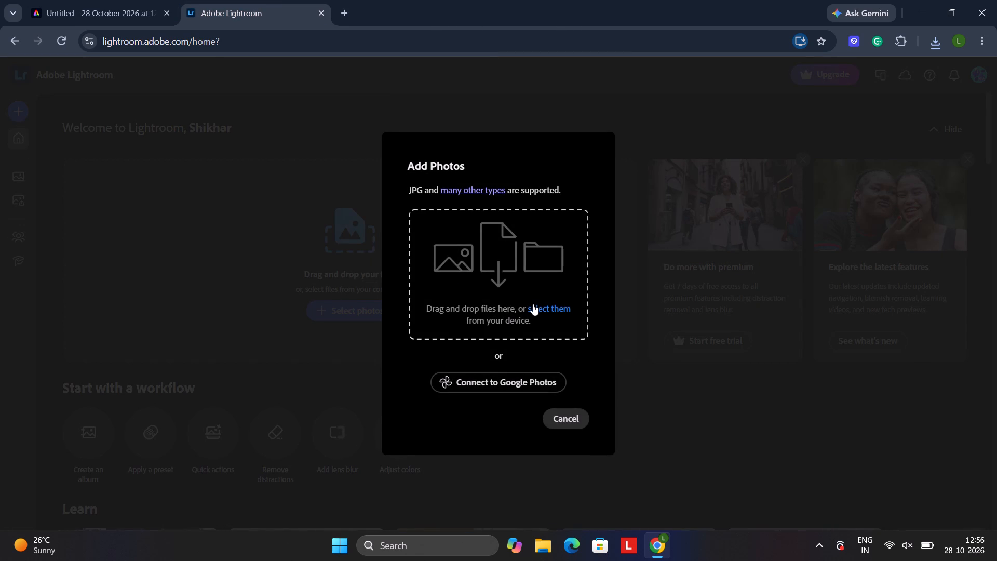
left_click(552, 310)
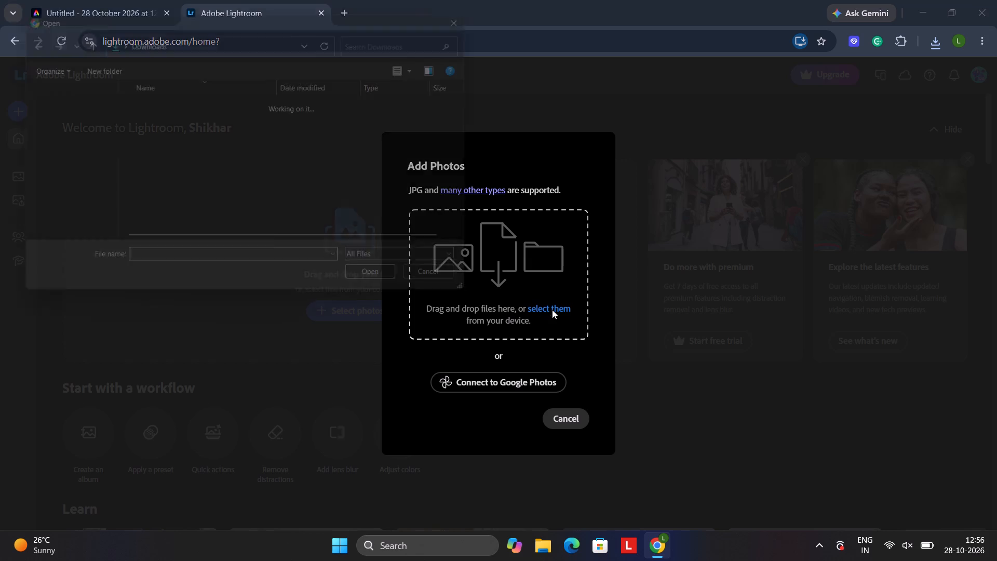
left_click(193, 114)
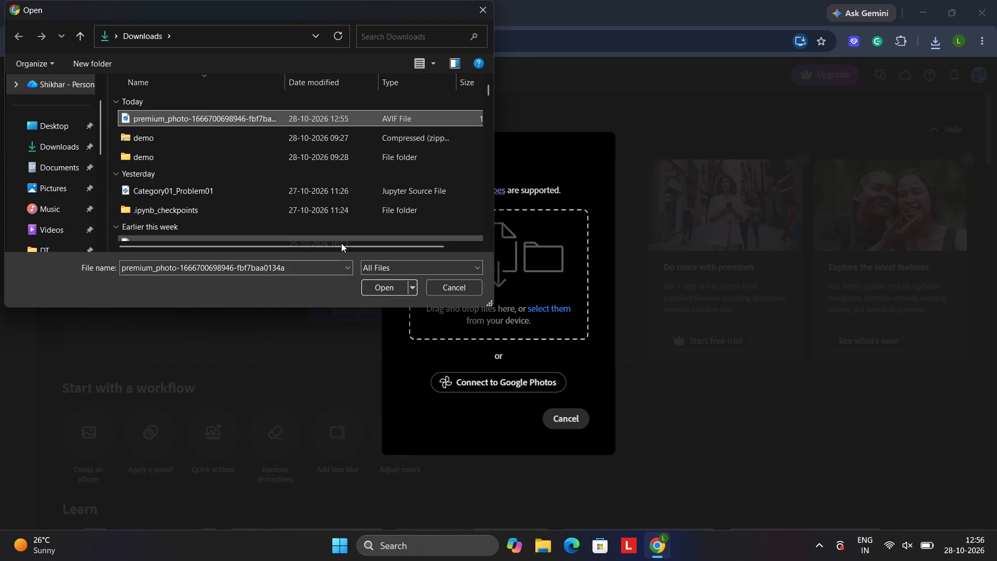
left_click(368, 285)
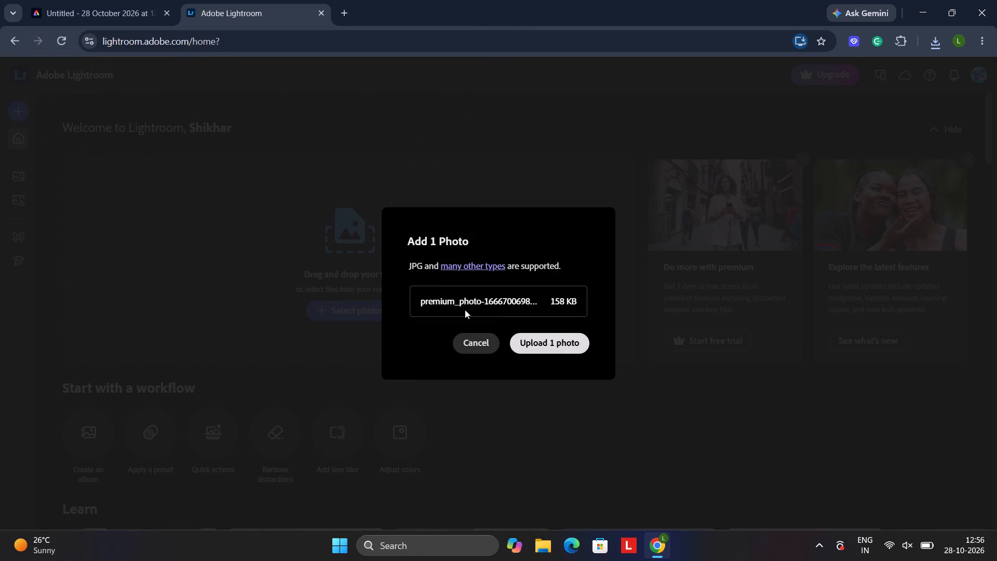
left_click(553, 346)
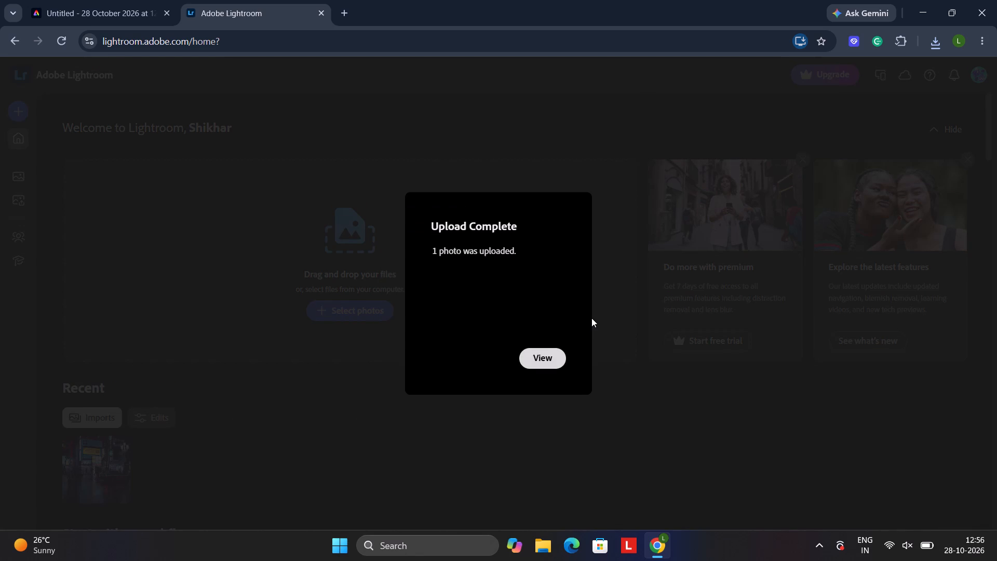
left_click(550, 357)
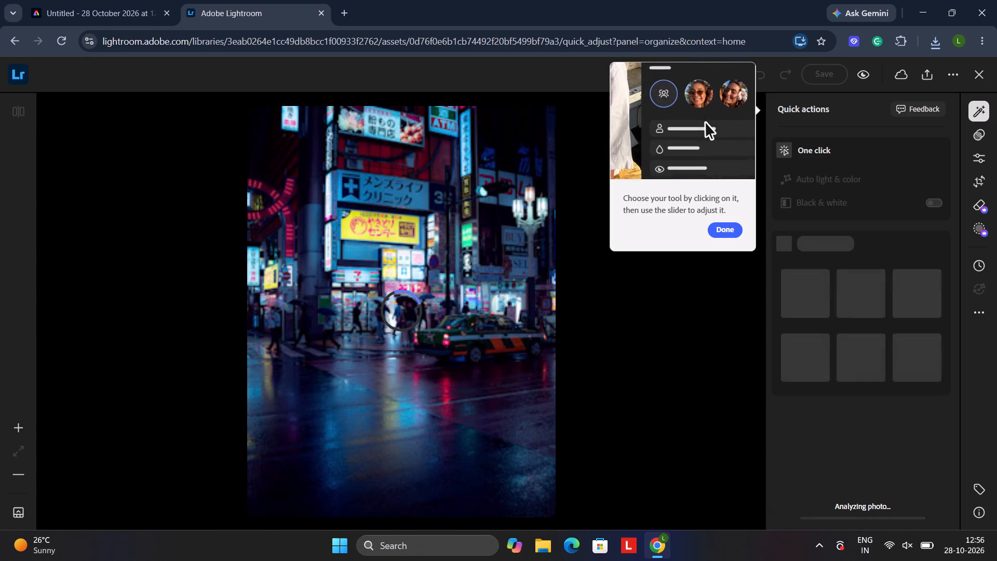
scroll(493, 328, "down", 1)
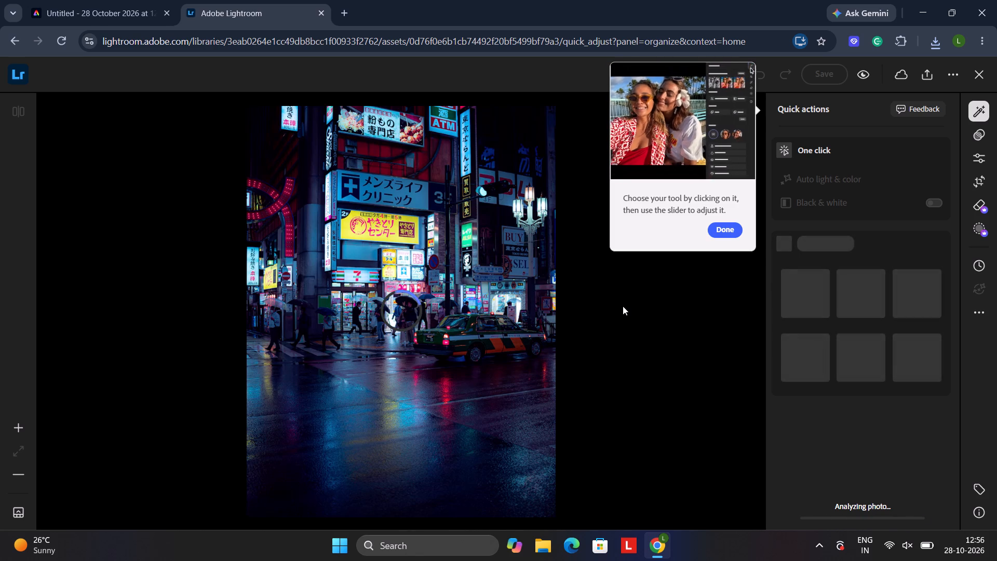
left_click(725, 231)
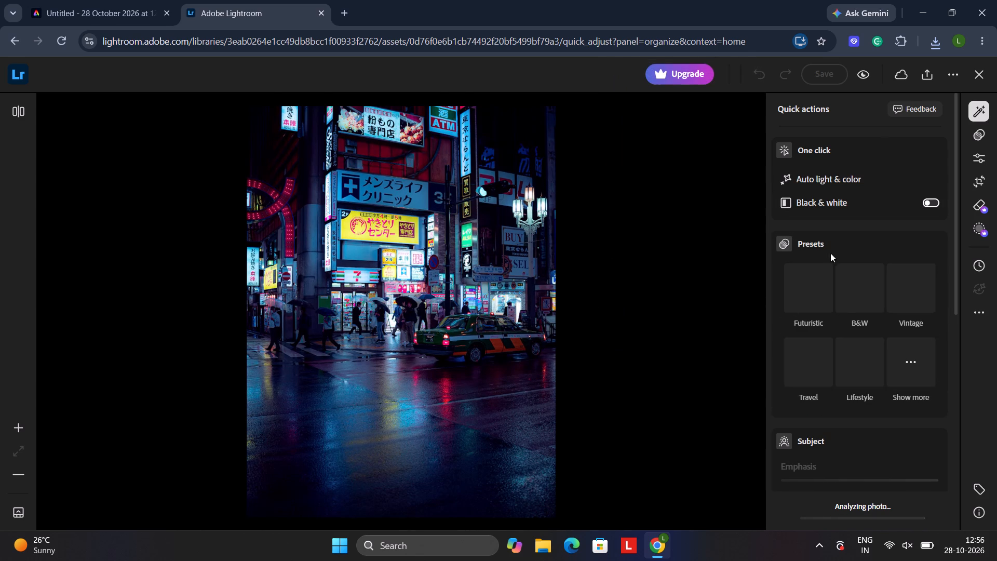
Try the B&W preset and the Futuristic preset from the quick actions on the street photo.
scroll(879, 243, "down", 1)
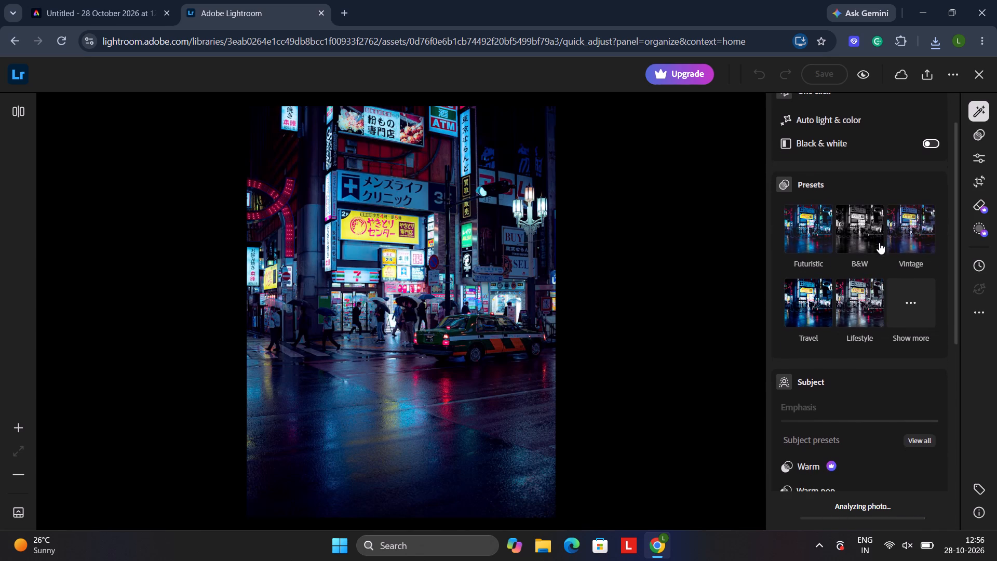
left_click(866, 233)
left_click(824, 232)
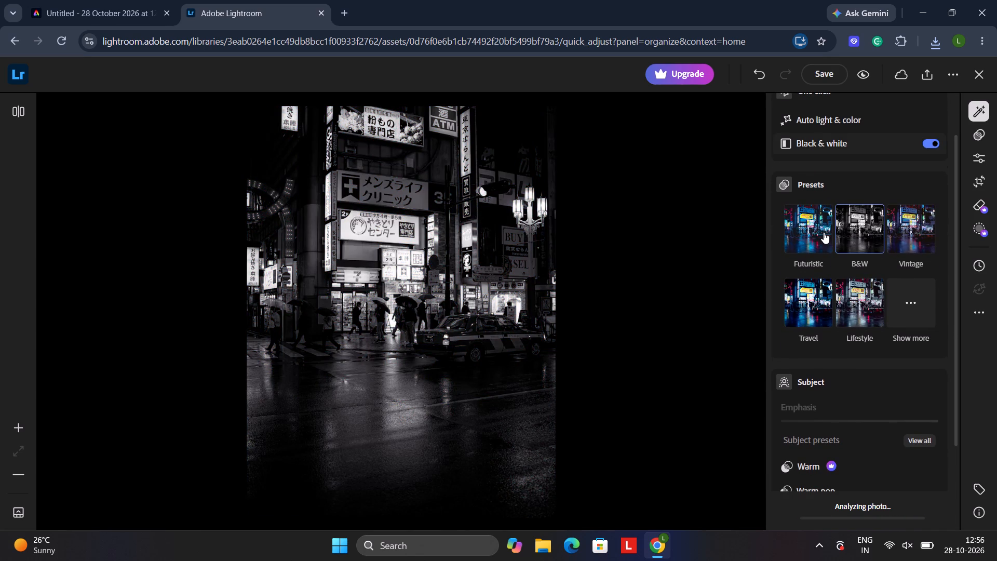
Look through the Premium and Recommended preset lists and return to the quick actions.
left_click(906, 291)
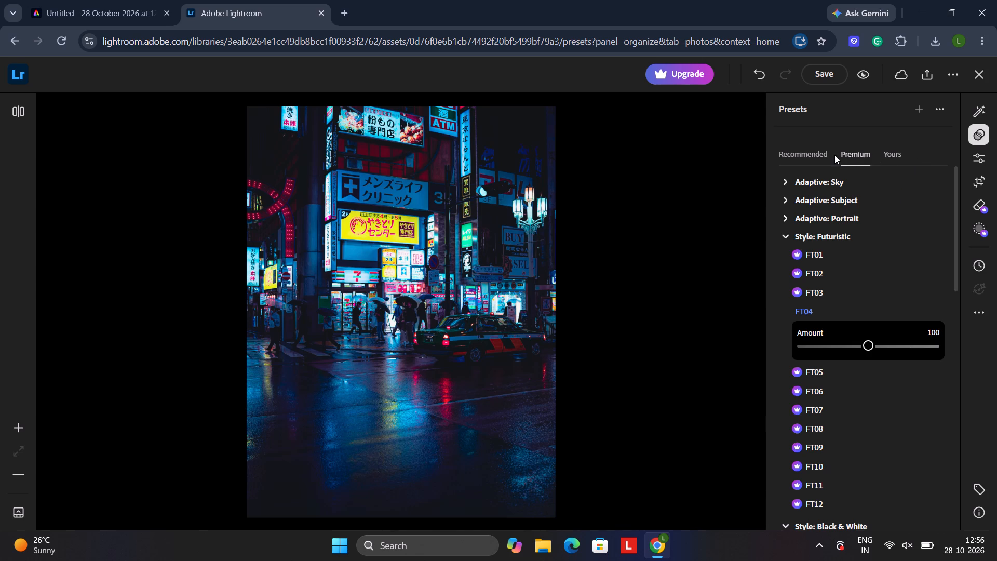
left_click(819, 156)
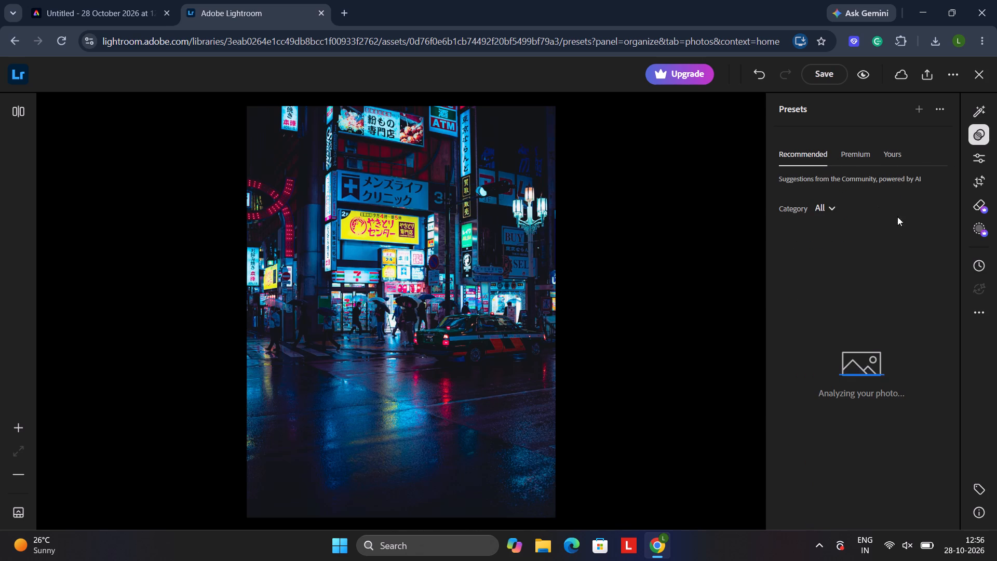
left_click(986, 111)
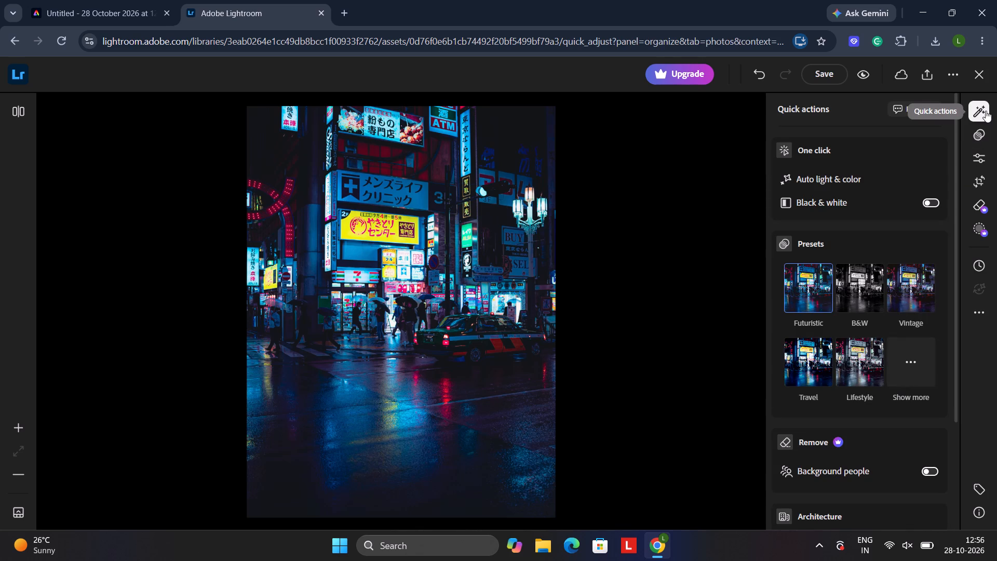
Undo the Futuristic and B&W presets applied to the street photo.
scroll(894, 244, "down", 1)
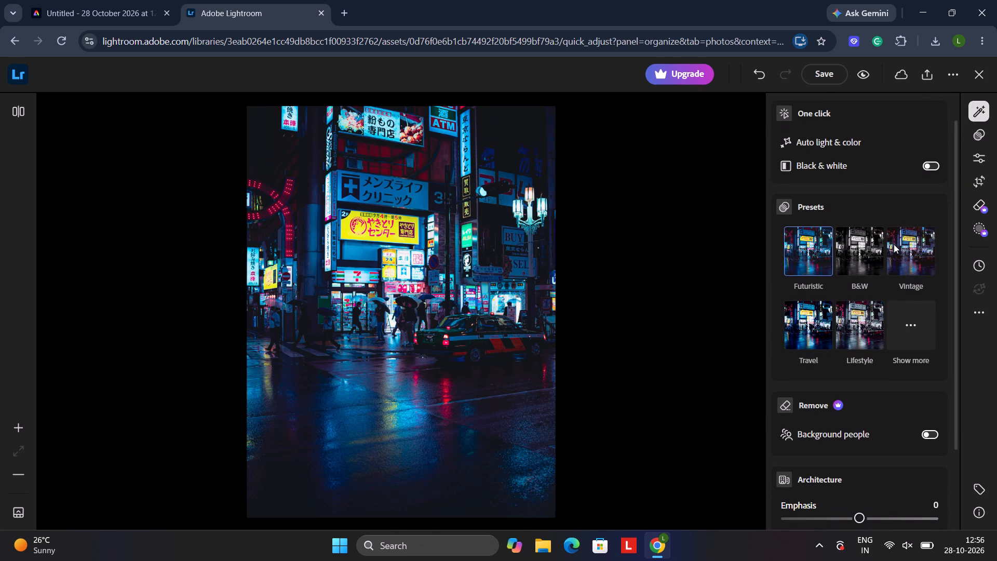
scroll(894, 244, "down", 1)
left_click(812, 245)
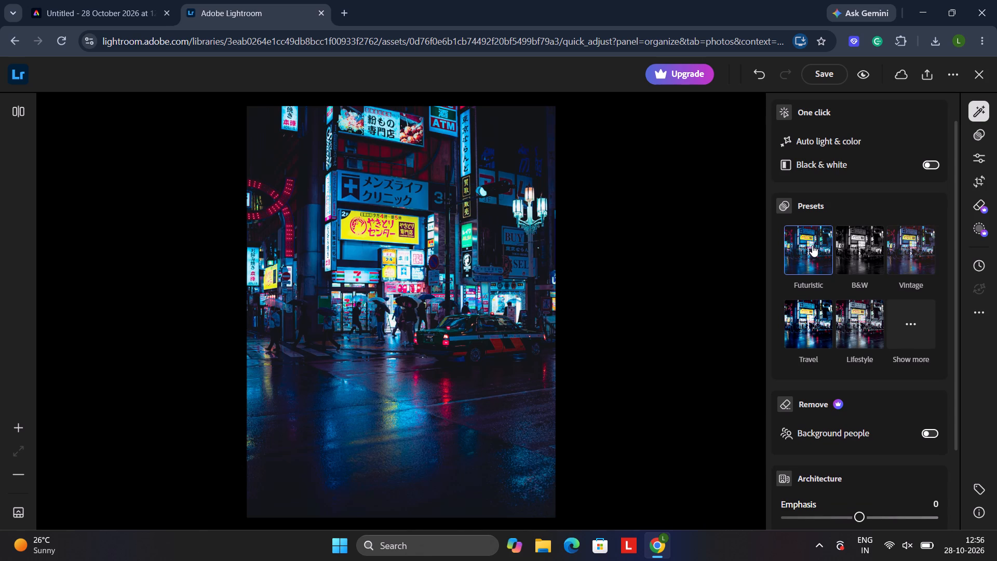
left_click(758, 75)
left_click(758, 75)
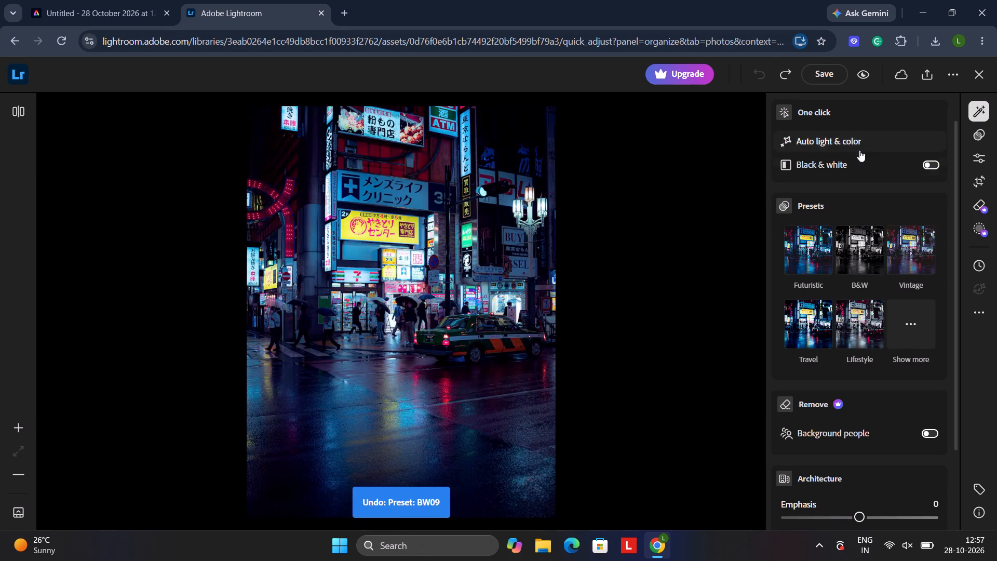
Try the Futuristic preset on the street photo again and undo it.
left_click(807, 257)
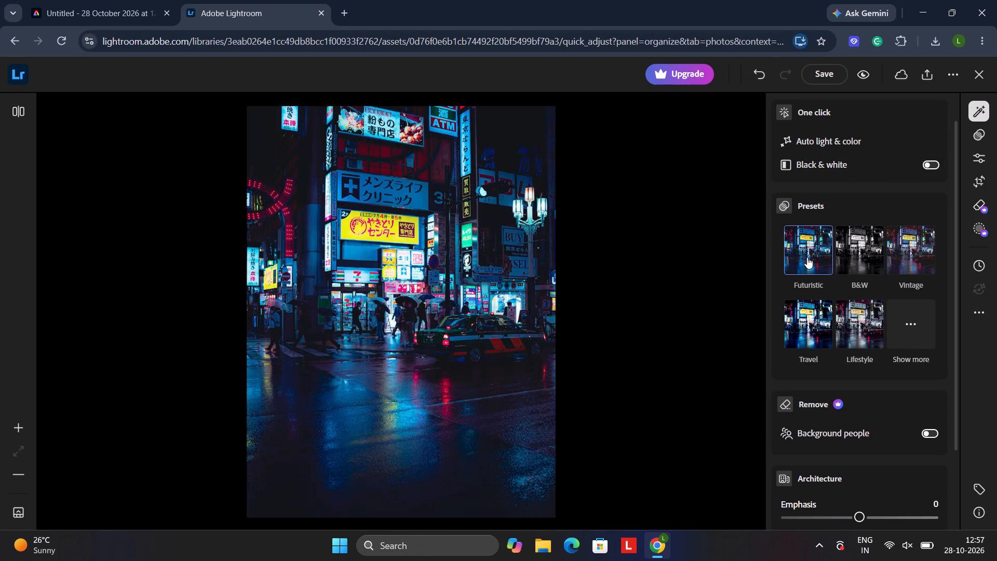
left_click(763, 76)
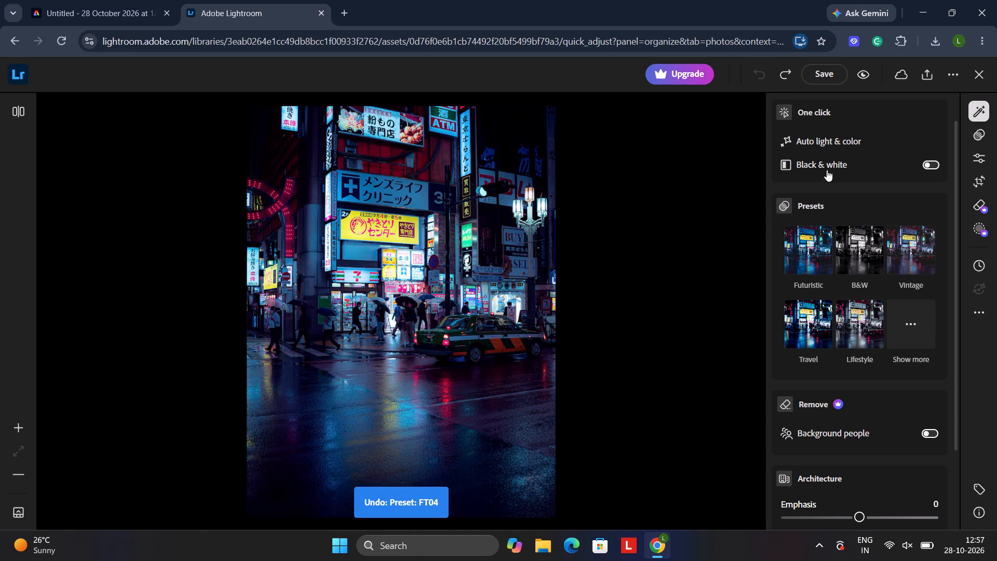
In the manual light adjustments, try lower and higher contrast on the street photo and set Contrast to +3.
scroll(825, 180, "down", 2)
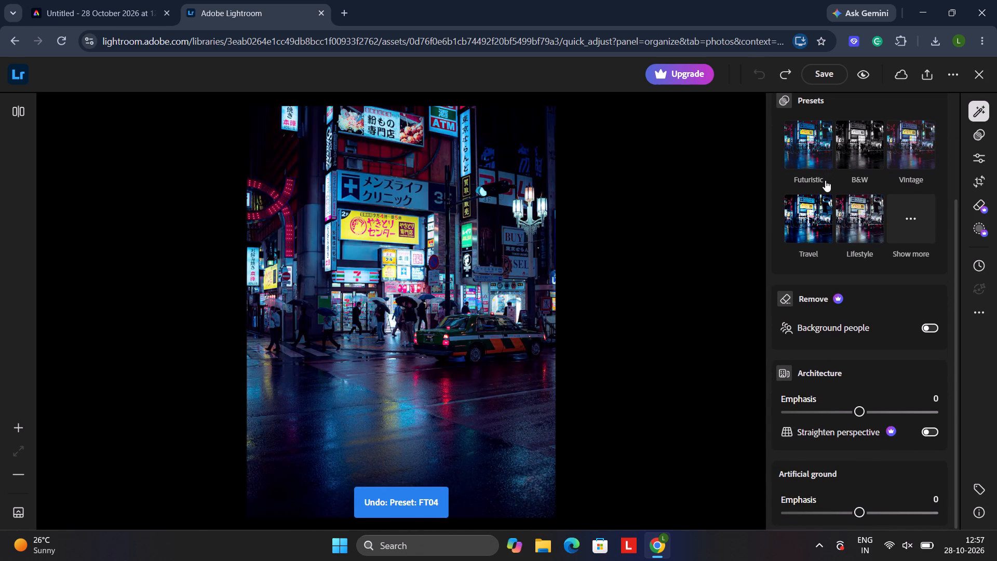
scroll(855, 352, "down", 2)
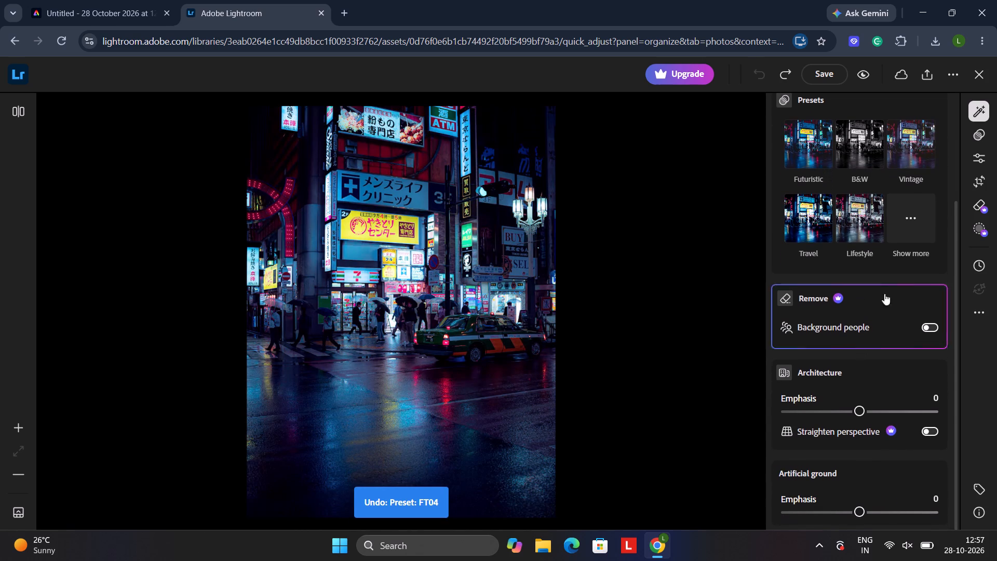
left_click(982, 165)
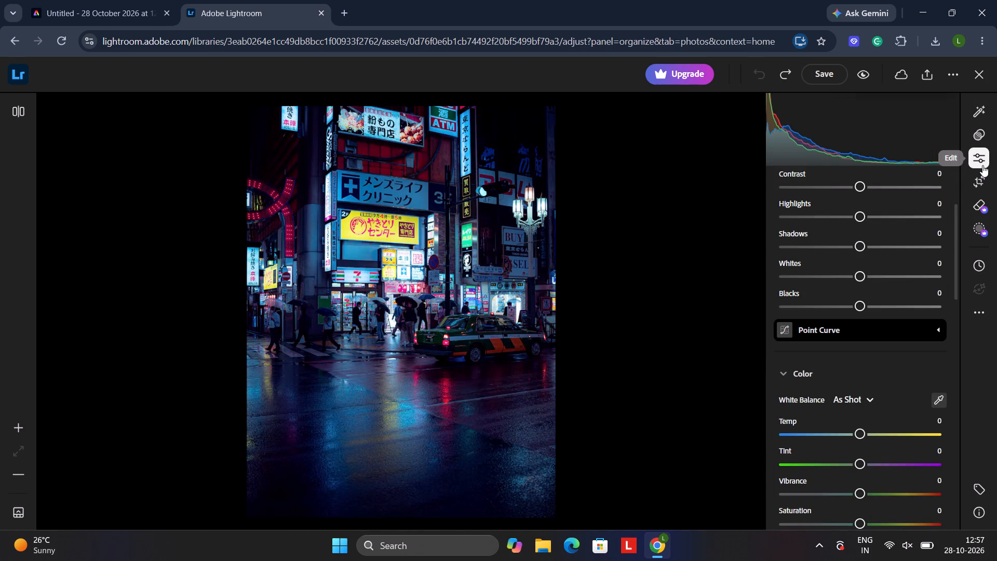
left_click_drag(860, 188, 846, 189)
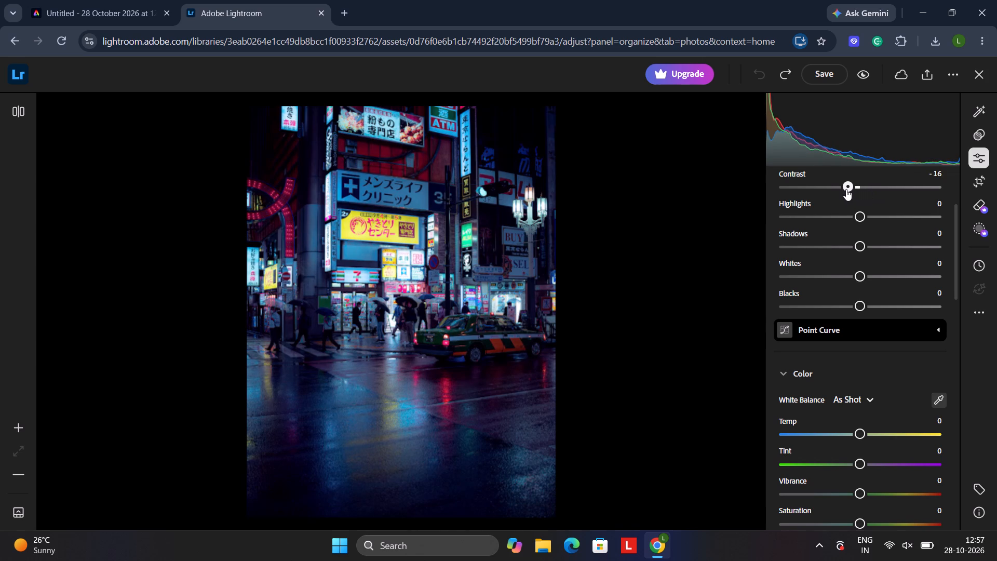
left_click_drag(846, 189, 895, 185)
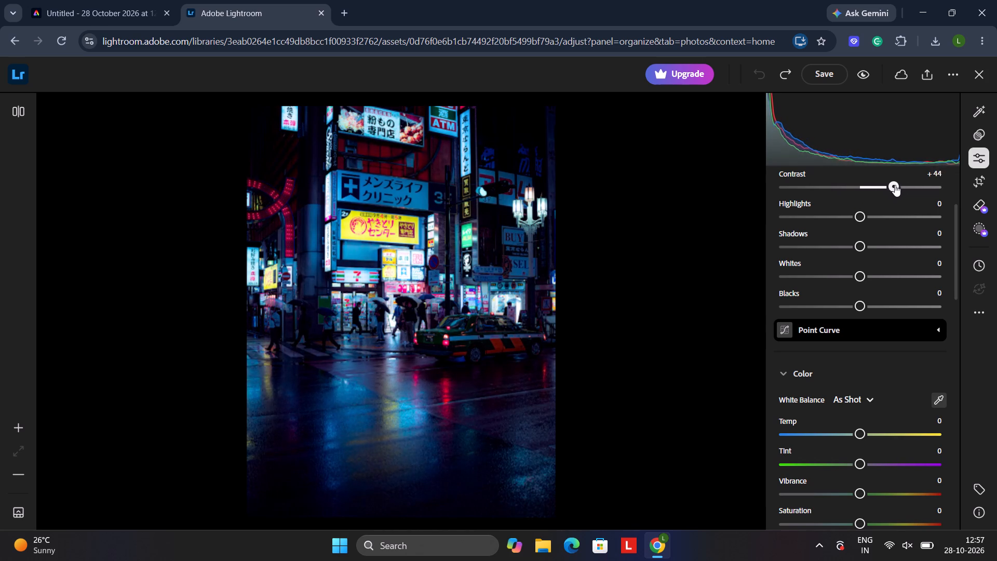
left_click_drag(895, 185, 863, 193)
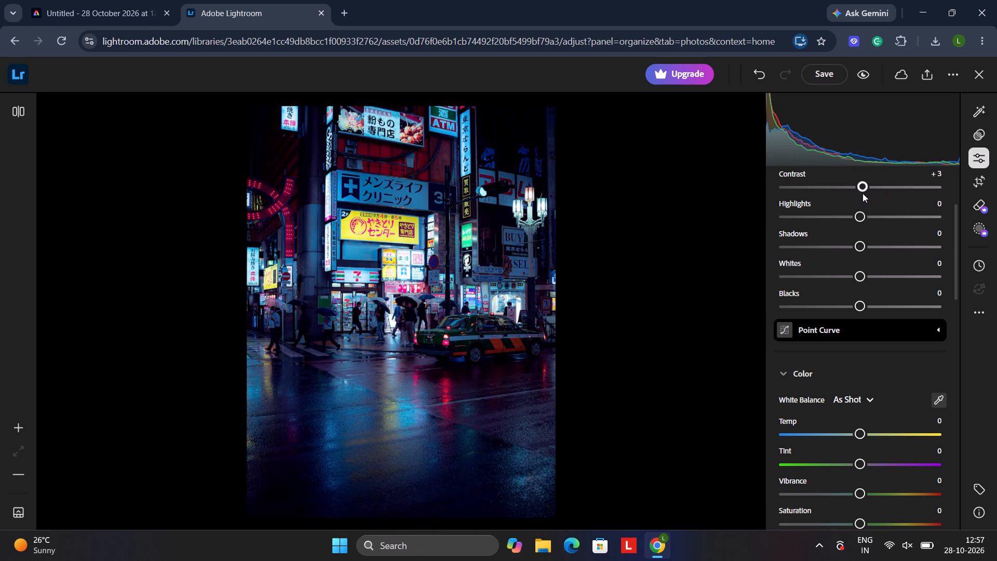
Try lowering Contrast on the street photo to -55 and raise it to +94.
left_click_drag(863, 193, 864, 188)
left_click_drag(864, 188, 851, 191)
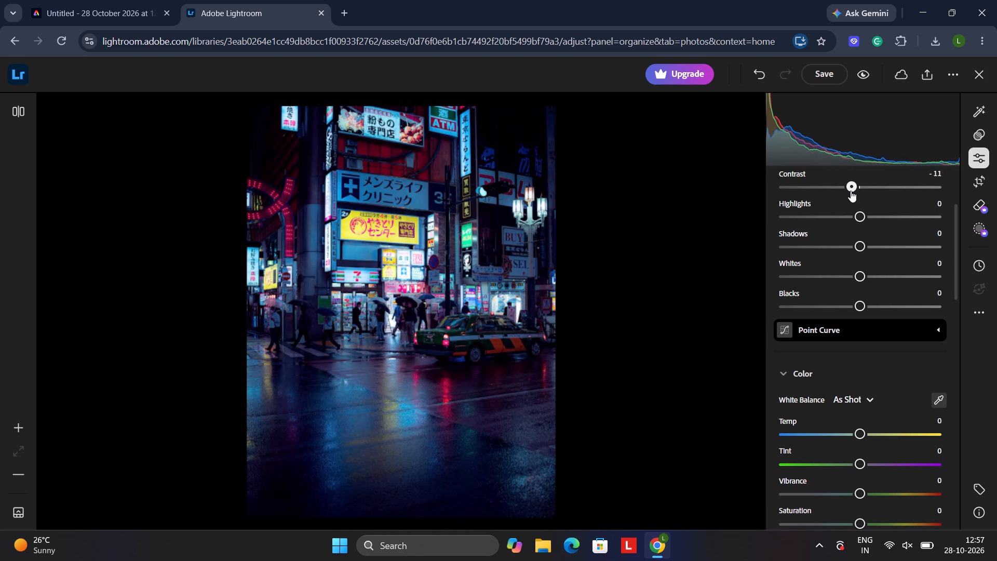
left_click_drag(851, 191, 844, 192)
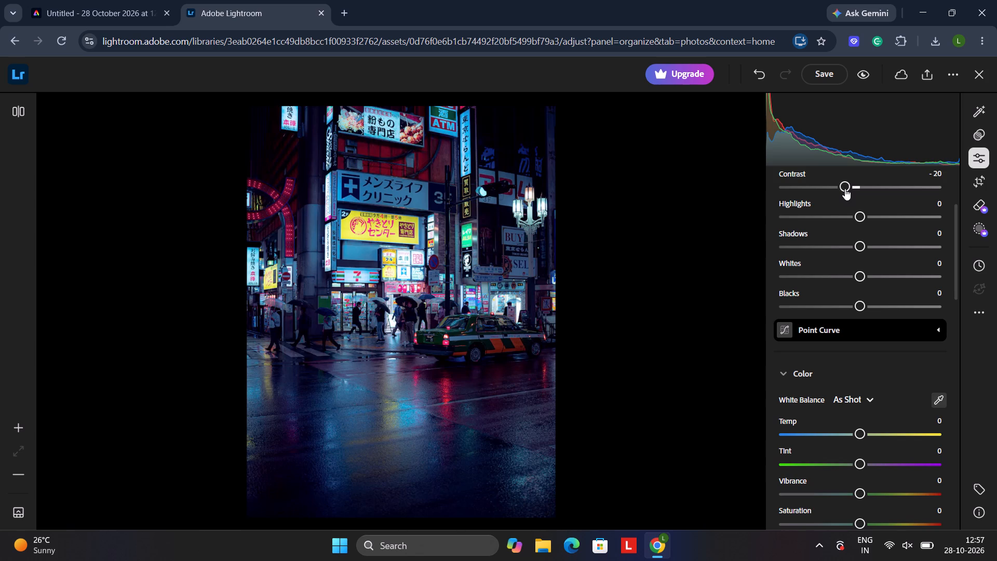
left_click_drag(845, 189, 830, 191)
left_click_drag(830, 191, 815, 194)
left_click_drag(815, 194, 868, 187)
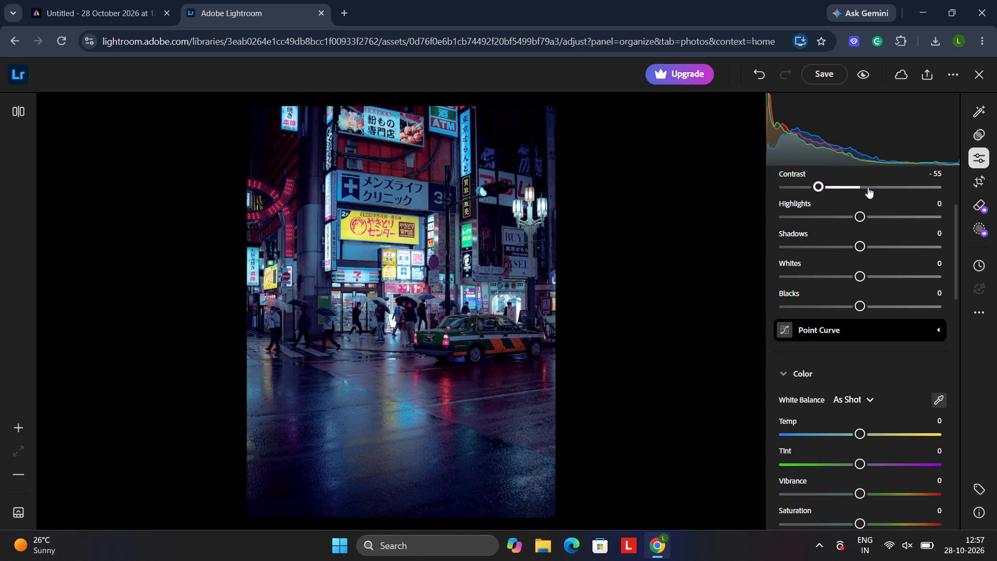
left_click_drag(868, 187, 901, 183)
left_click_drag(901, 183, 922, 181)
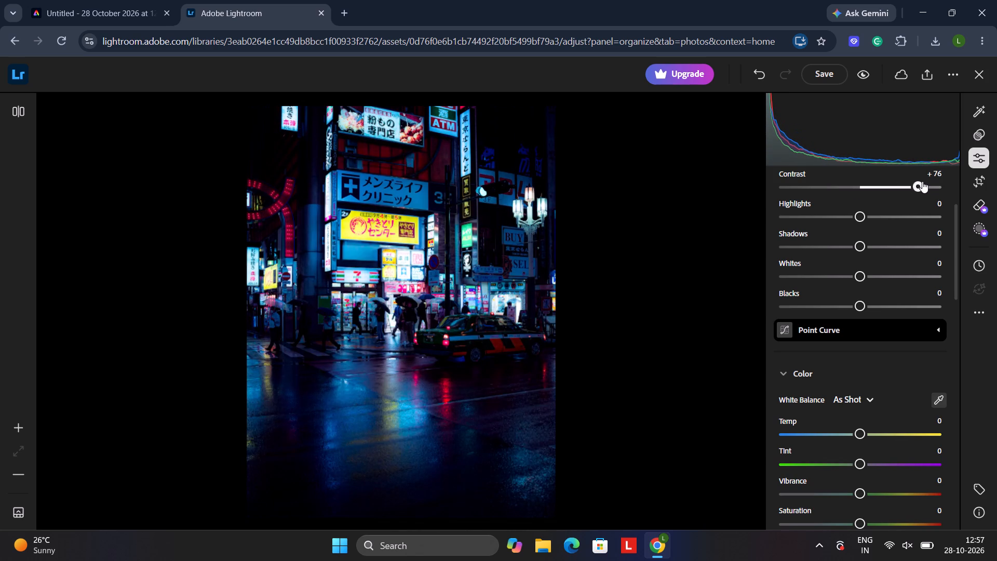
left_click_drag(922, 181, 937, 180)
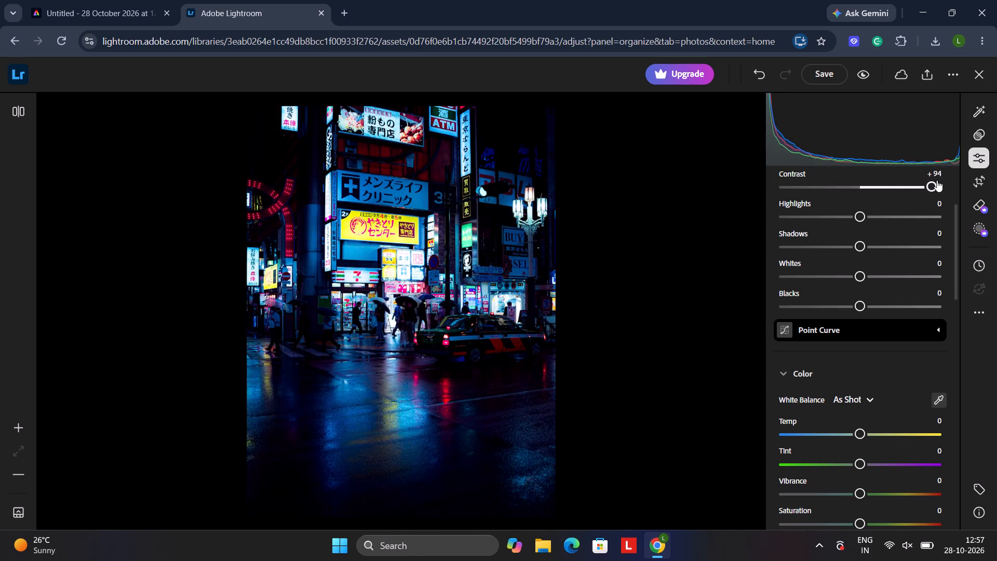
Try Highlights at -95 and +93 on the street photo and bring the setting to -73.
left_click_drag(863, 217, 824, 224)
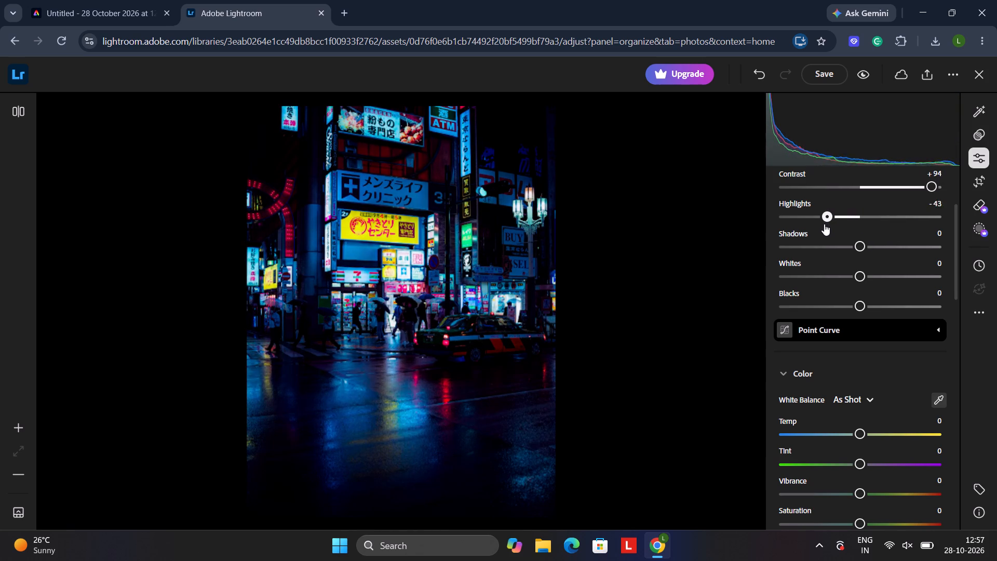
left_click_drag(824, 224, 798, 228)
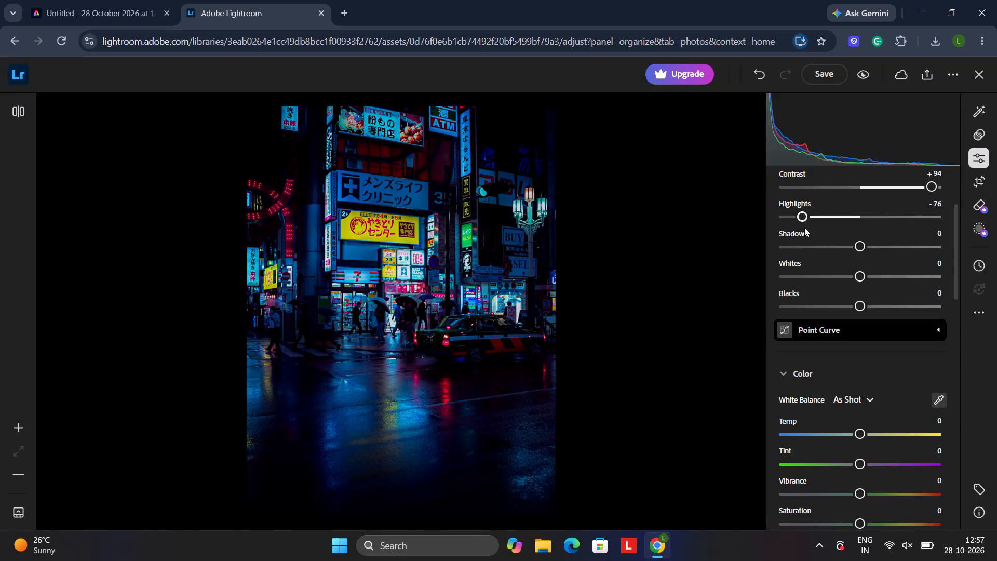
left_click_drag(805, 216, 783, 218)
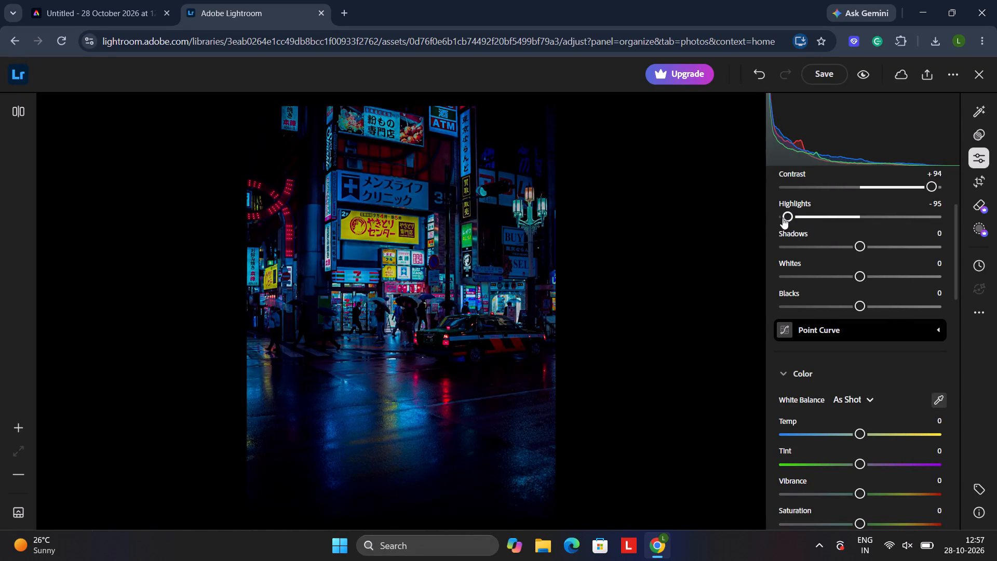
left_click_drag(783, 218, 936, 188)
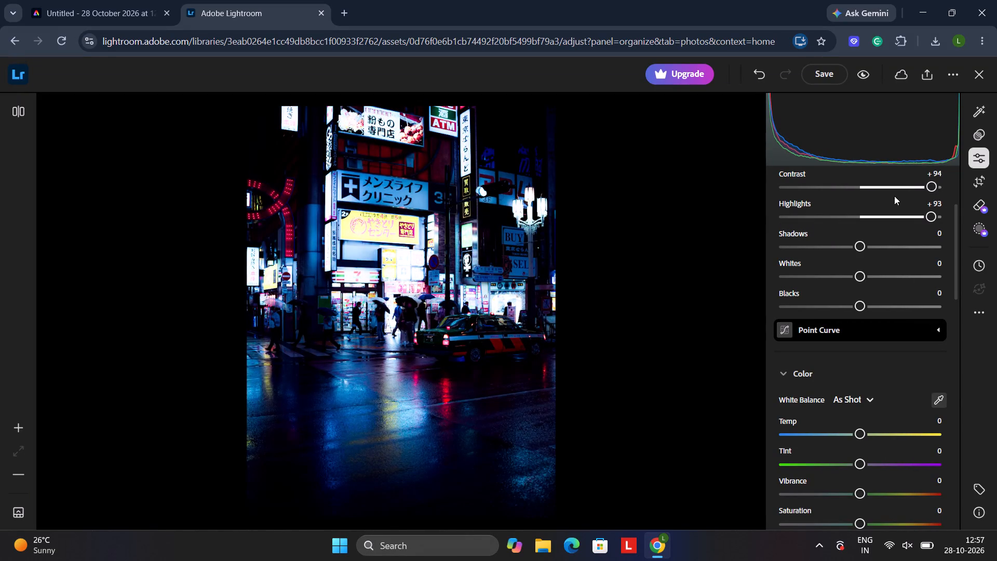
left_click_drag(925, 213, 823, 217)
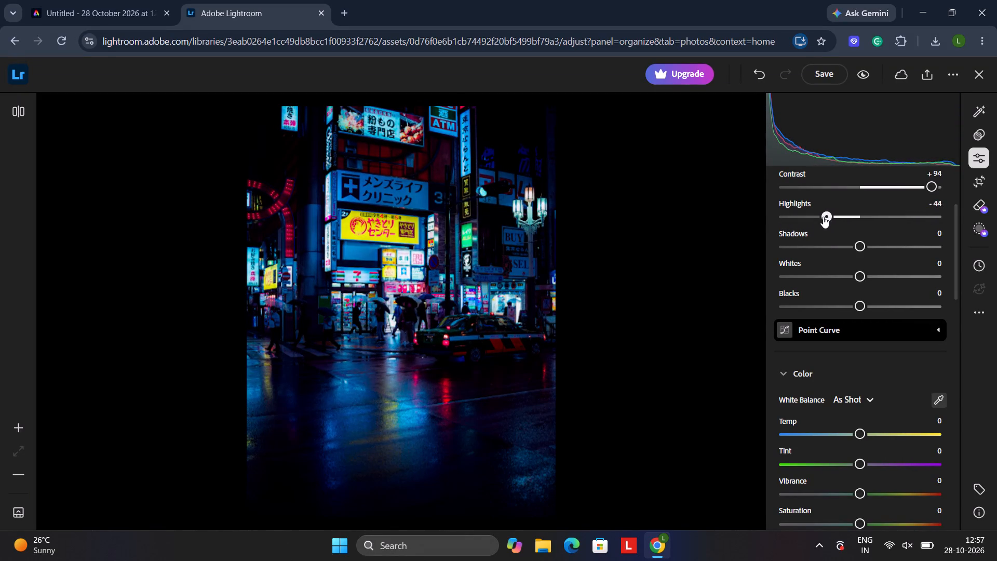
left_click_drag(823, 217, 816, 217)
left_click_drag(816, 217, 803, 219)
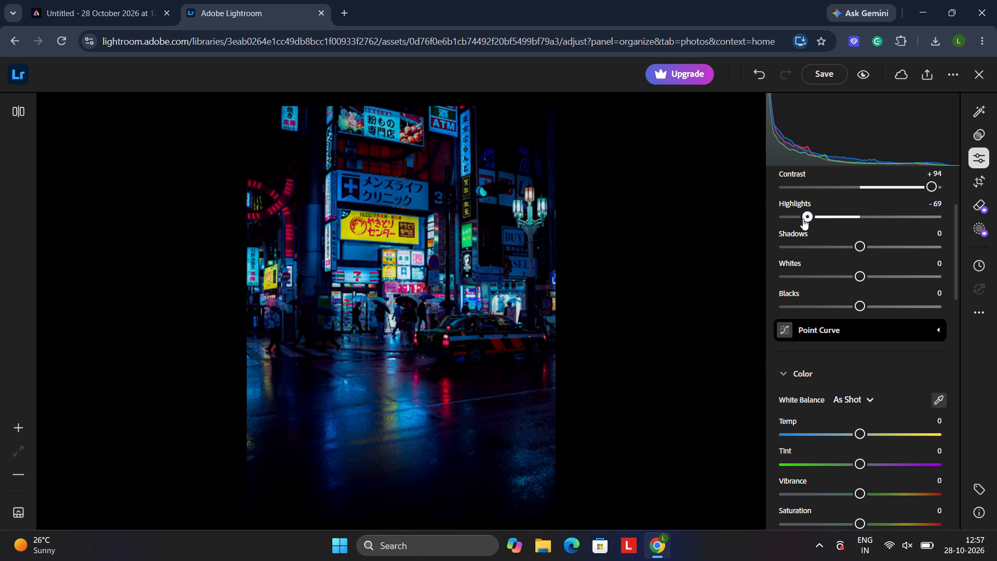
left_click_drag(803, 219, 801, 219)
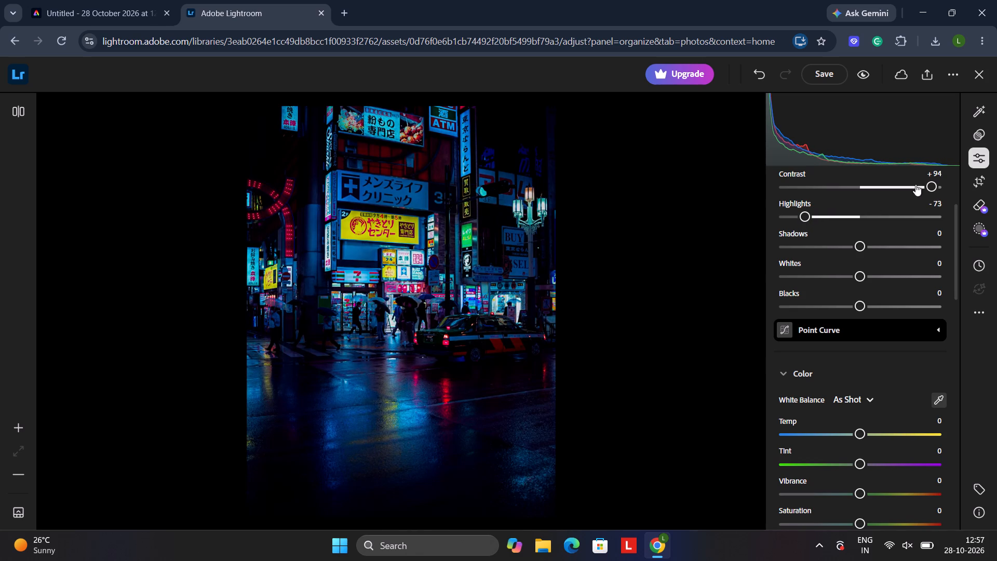
Rebalance Contrast and Highlights, trying Contrast at +34 and settling on Highlights -74 and Contrast +93.
left_click_drag(934, 181, 900, 189)
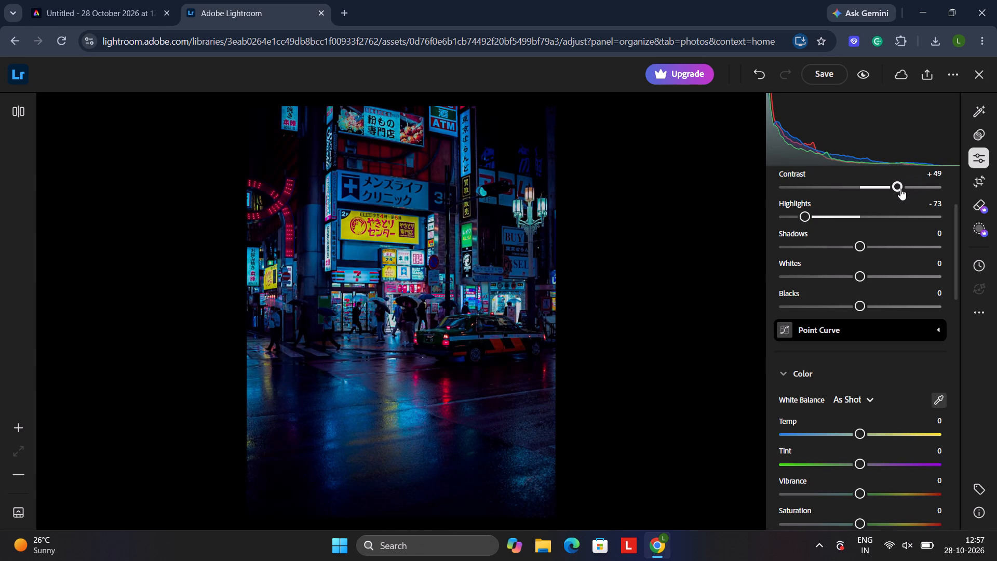
left_click_drag(900, 189, 888, 188)
left_click_drag(804, 217, 788, 217)
left_click_drag(788, 217, 803, 215)
left_click(803, 213)
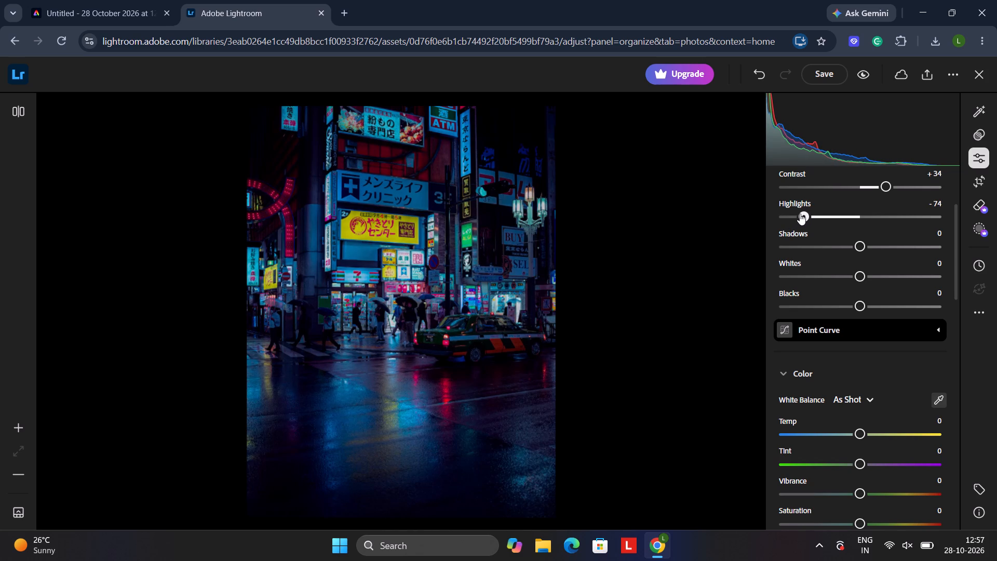
left_click_drag(890, 189, 925, 188)
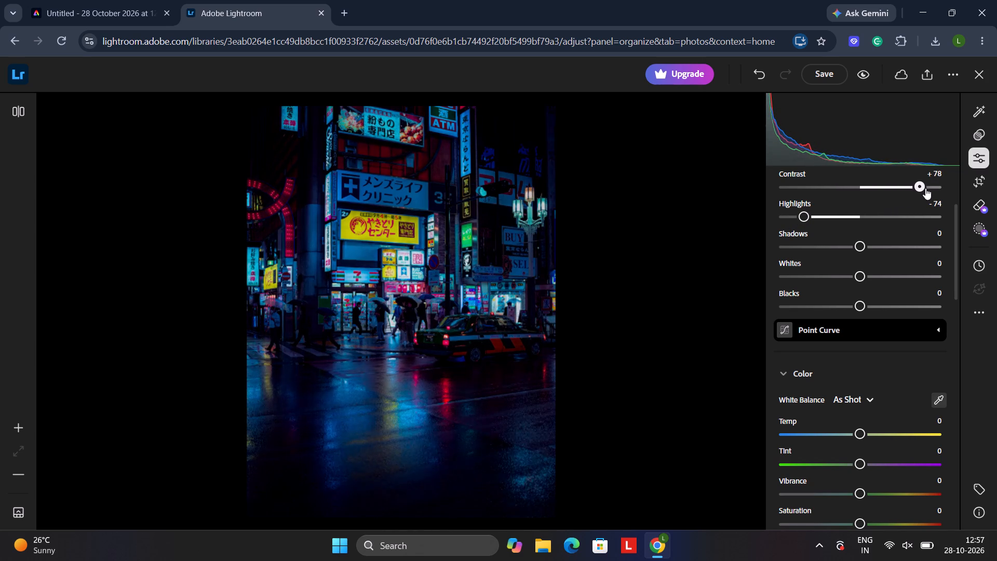
left_click_drag(925, 188, 928, 188)
left_click_drag(932, 187, 933, 187)
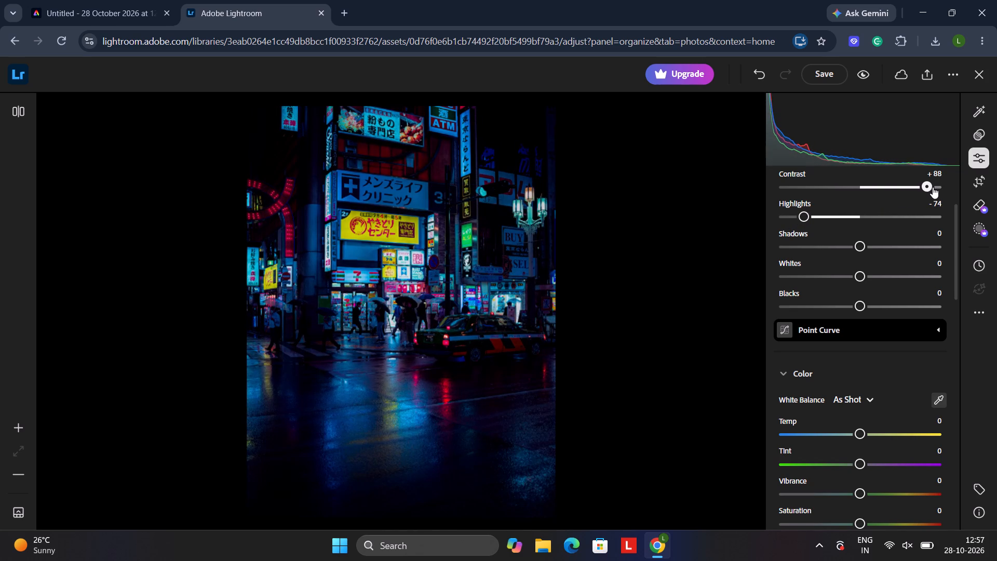
left_click_drag(933, 187, 936, 187)
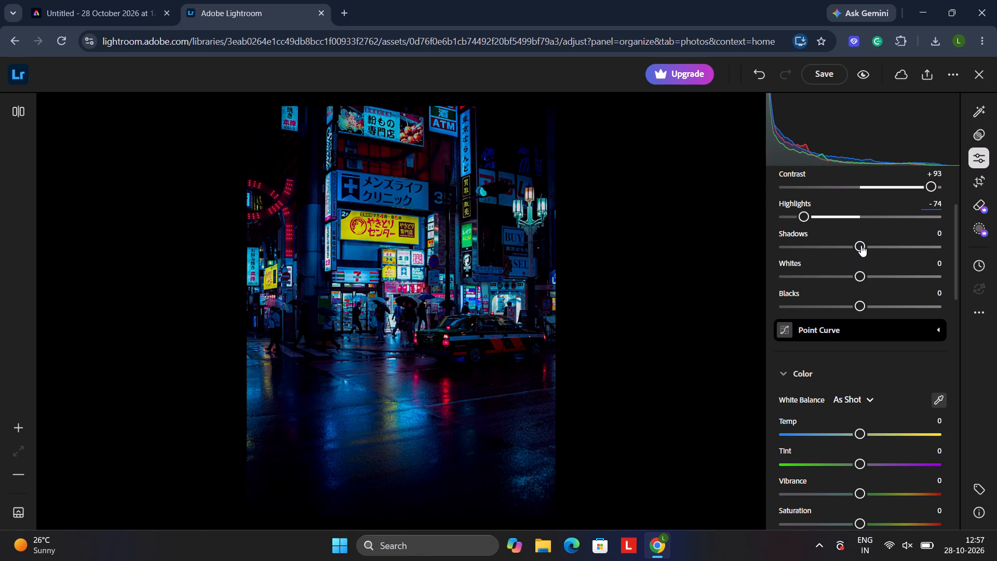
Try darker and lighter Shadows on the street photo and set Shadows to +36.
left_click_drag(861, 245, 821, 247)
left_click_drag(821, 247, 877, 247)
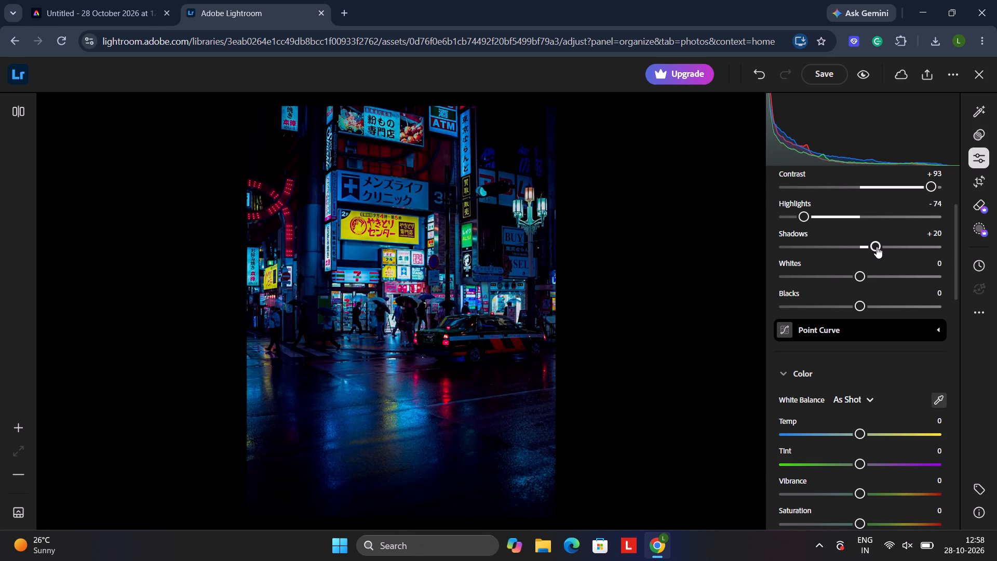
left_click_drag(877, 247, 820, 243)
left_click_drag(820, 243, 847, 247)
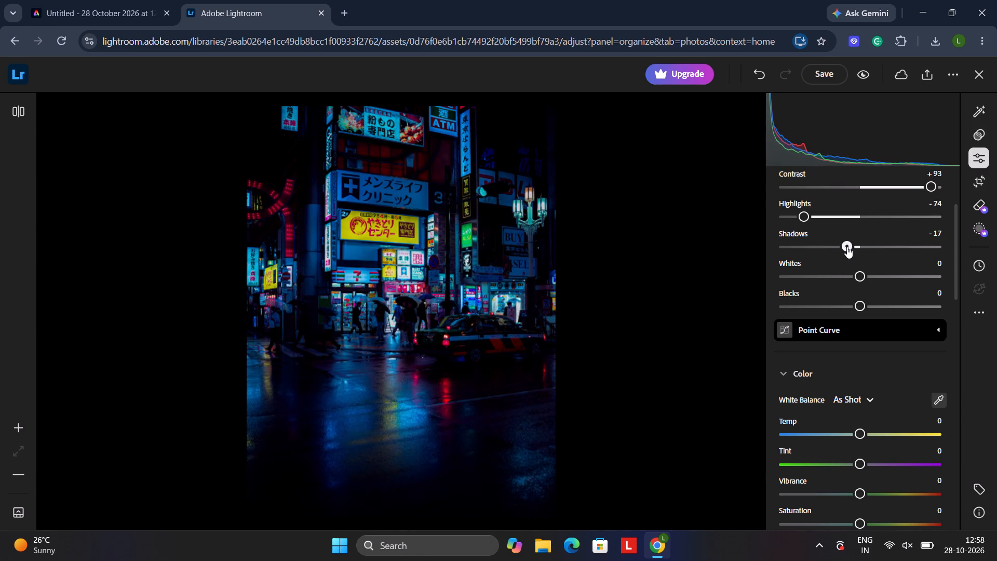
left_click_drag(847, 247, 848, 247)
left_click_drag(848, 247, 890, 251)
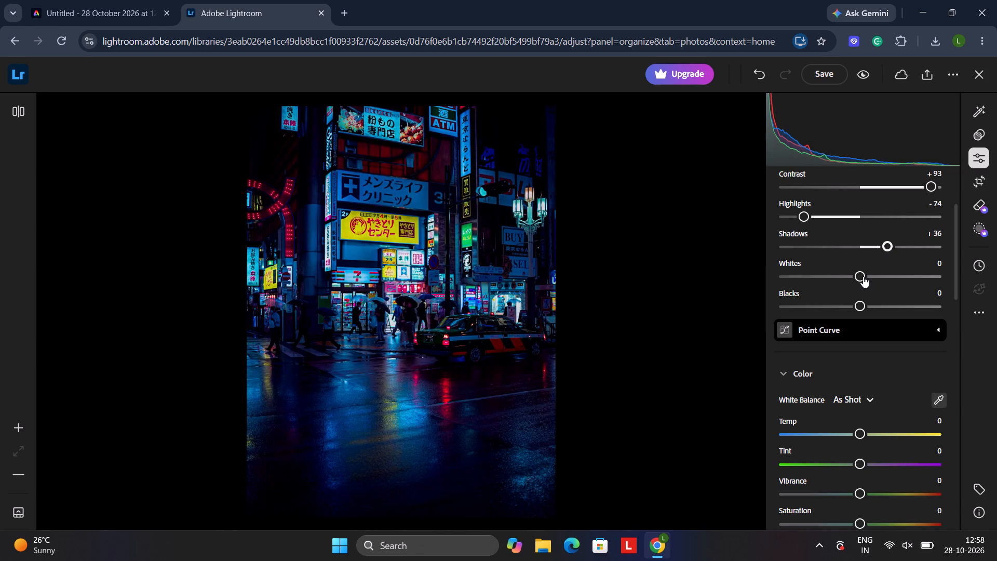
Try lower and higher values for Blacks and Whites, settling on Blacks +92 and Whites -100.
left_click_drag(863, 276, 802, 282)
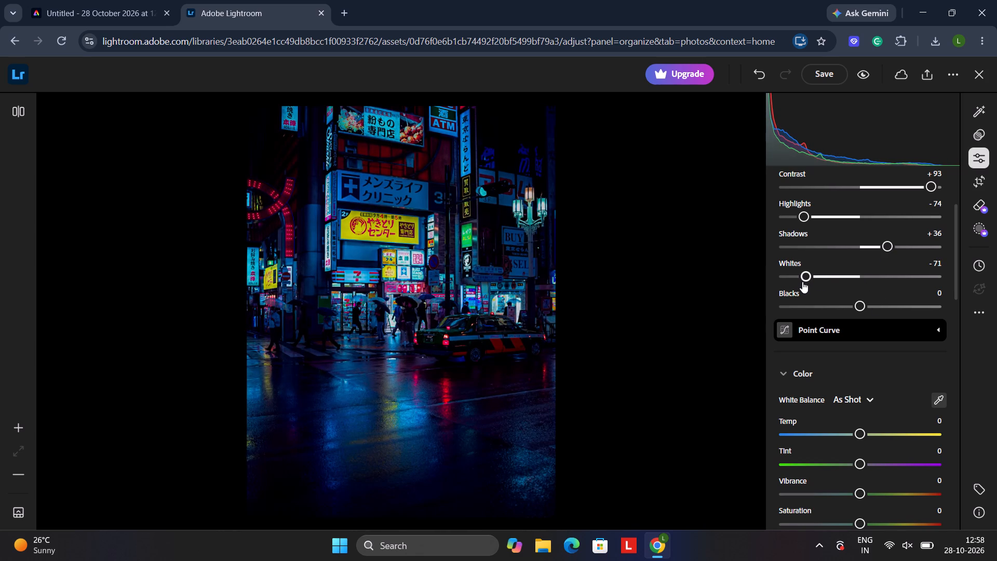
left_click_drag(855, 304, 898, 297)
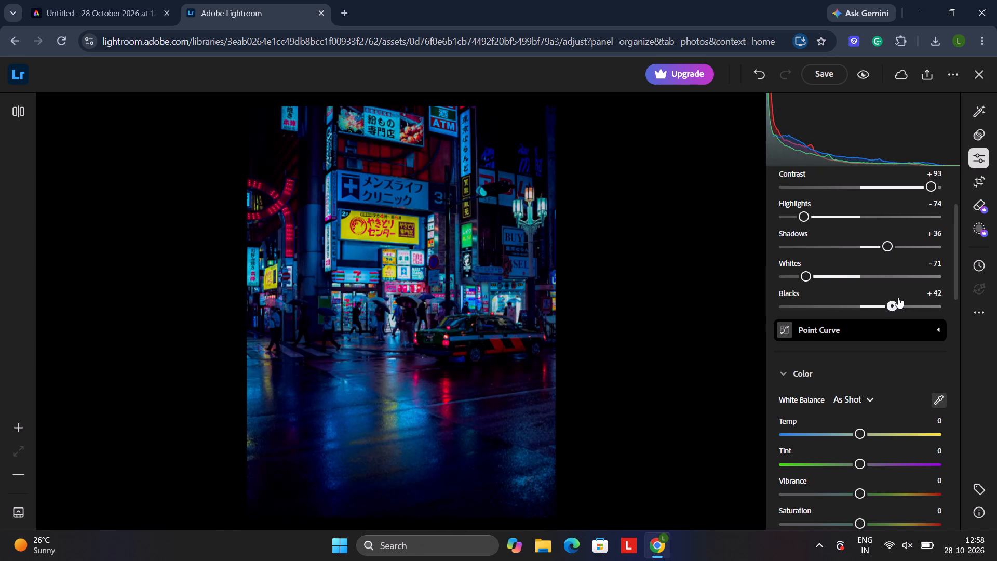
left_click_drag(898, 297, 941, 280)
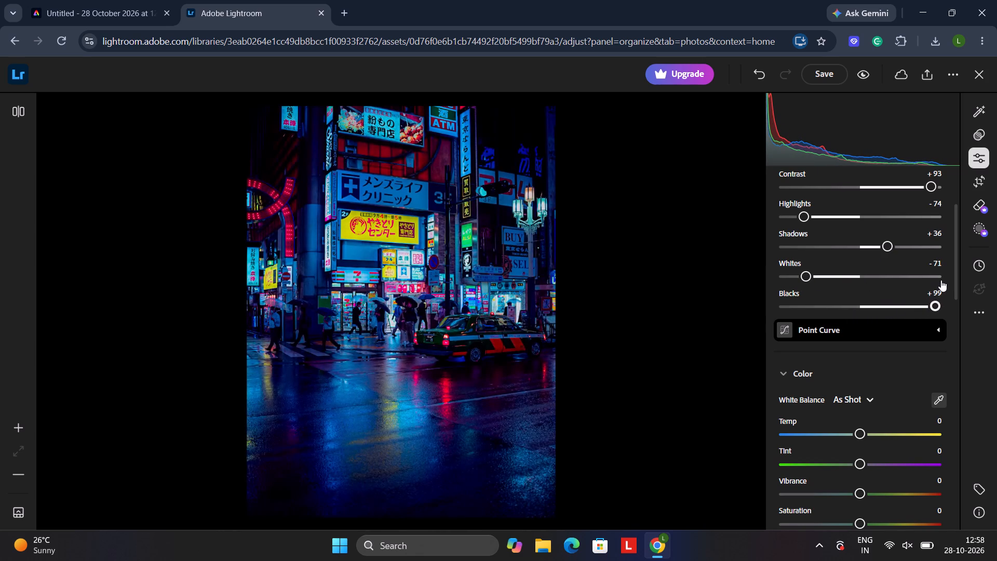
left_click_drag(934, 305, 820, 307)
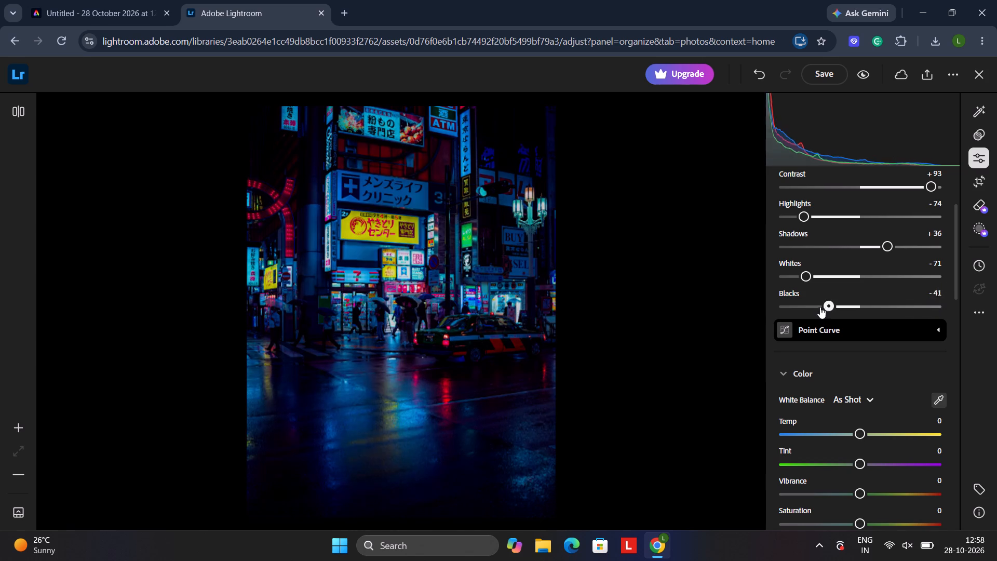
left_click_drag(820, 307, 804, 307)
left_click_drag(804, 307, 935, 283)
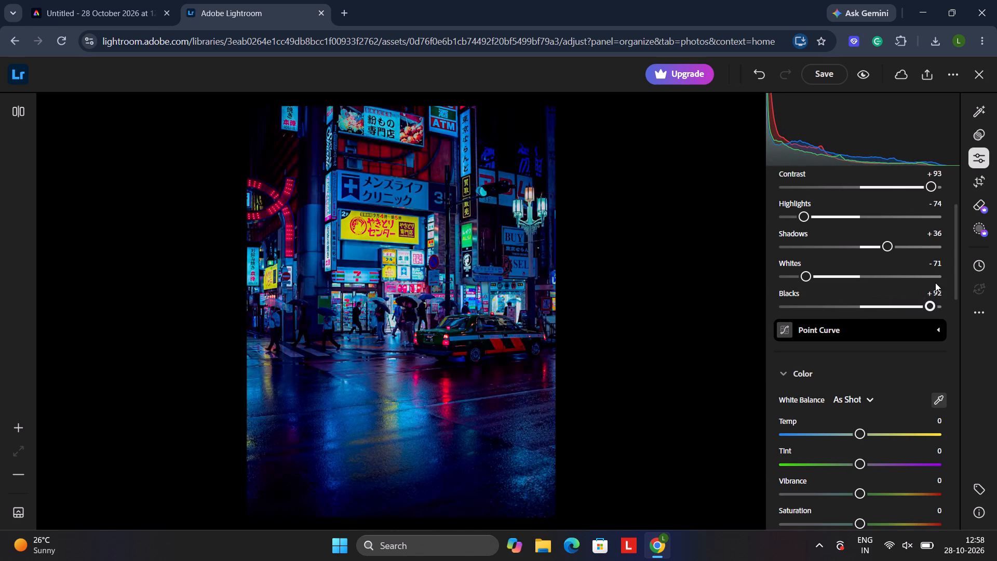
left_click_drag(807, 276, 734, 284)
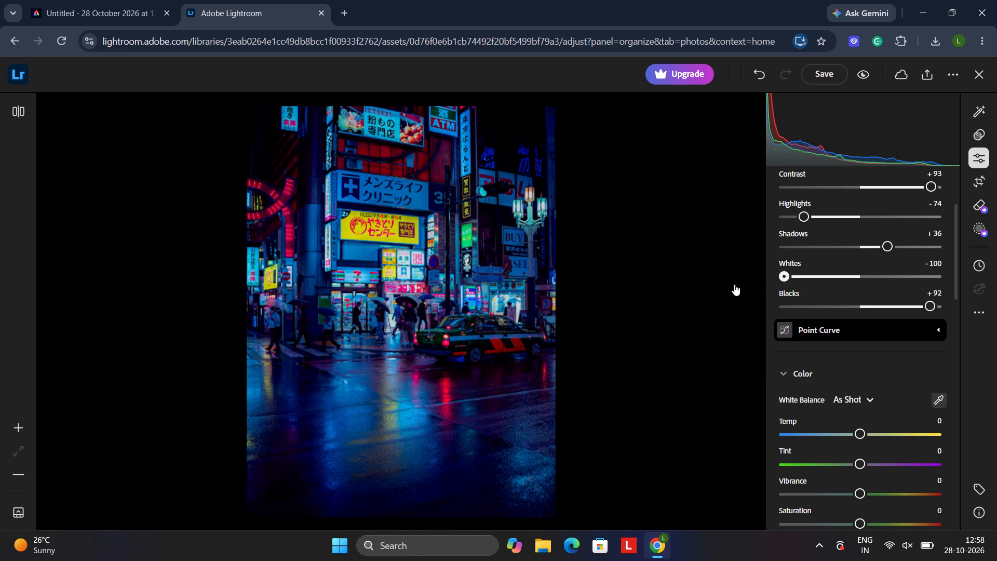
left_click_drag(734, 284, 735, 284)
left_click_drag(790, 276, 891, 288)
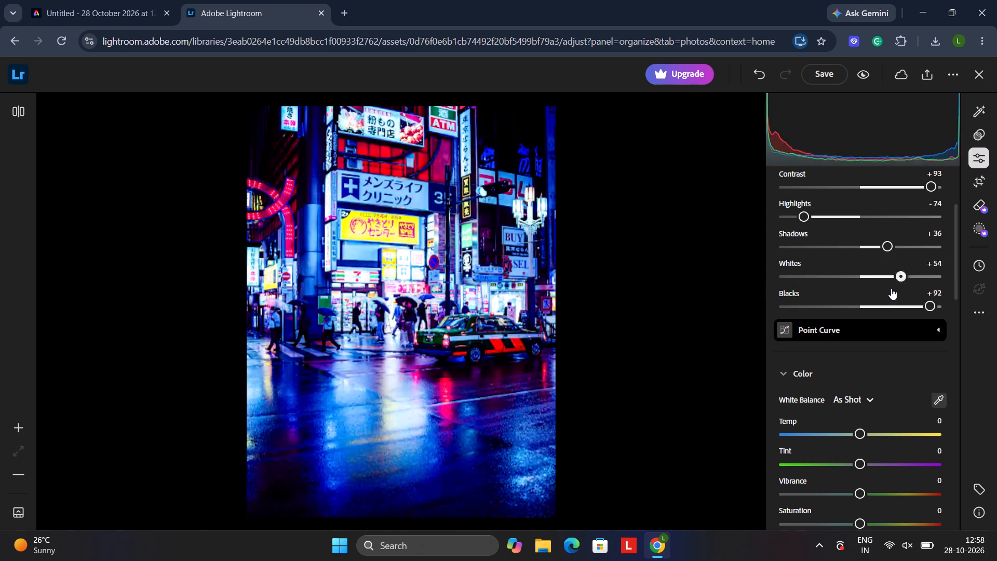
left_click_drag(891, 288, 695, 302)
Try raising Shadows to +54 and bring the setting down to +19.
left_click_drag(887, 244, 917, 238)
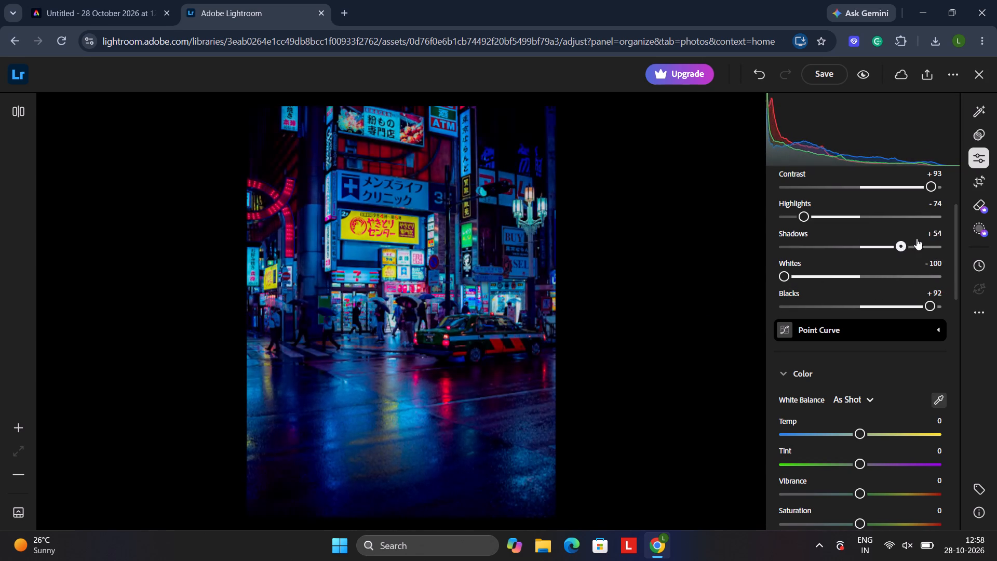
left_click_drag(917, 238, 876, 246)
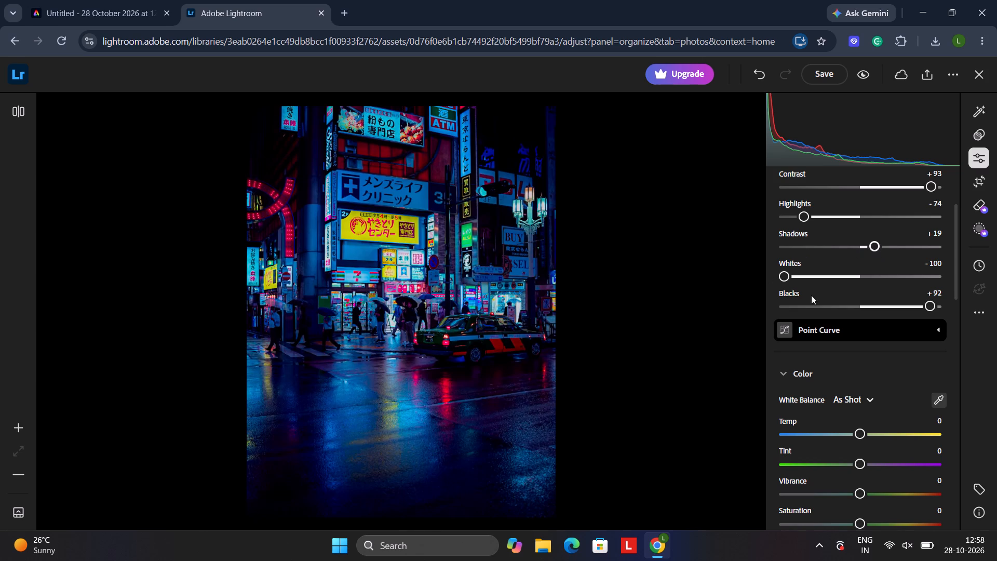
Warm the photo's white balance slightly by setting Temp to +5.
scroll(820, 363, "down", 1)
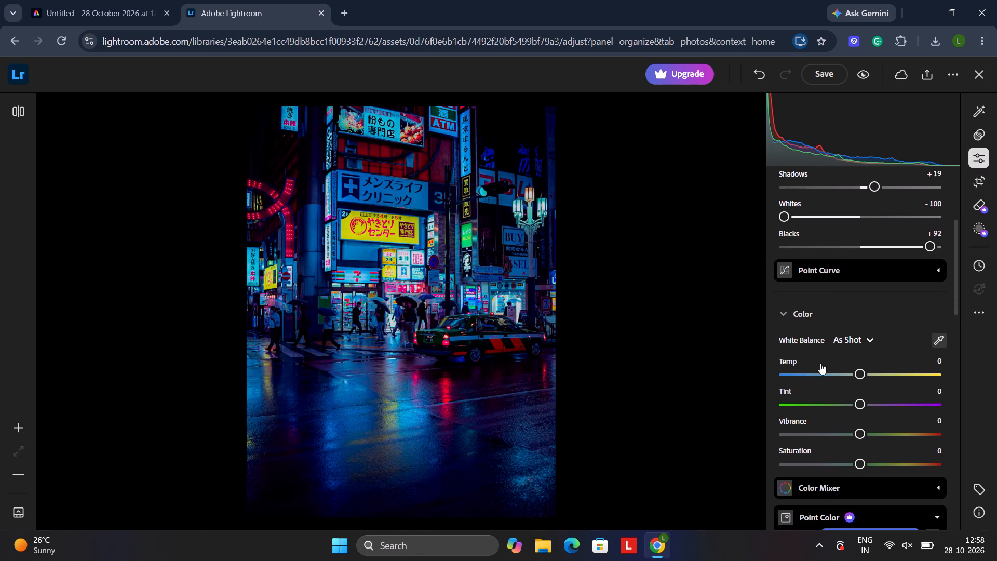
scroll(820, 363, "down", 1)
left_click(863, 355)
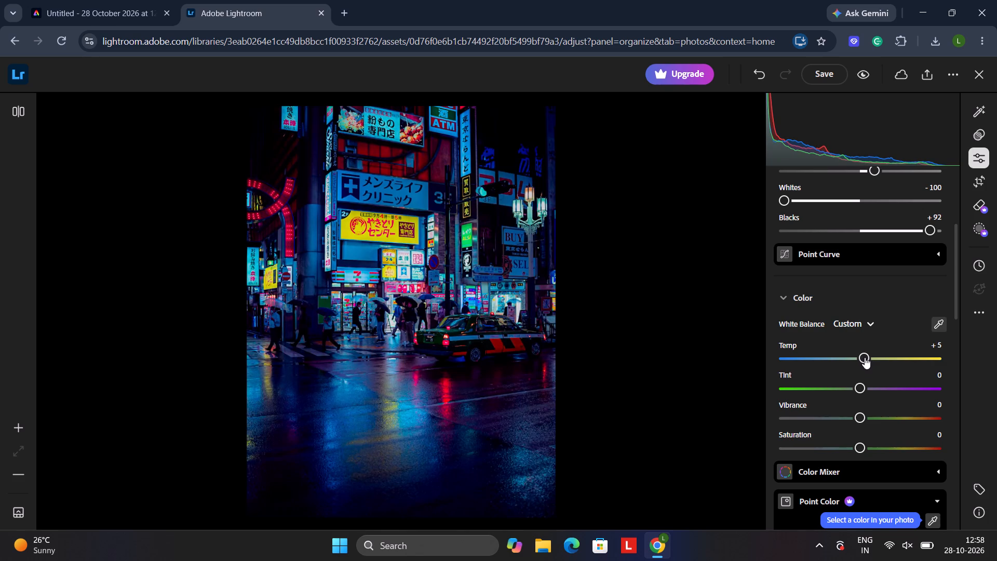
Try green and purple Tint extremes on the street photo and settle on Tint +17.
scroll(868, 365, "down", 1)
left_click_drag(862, 359, 860, 359)
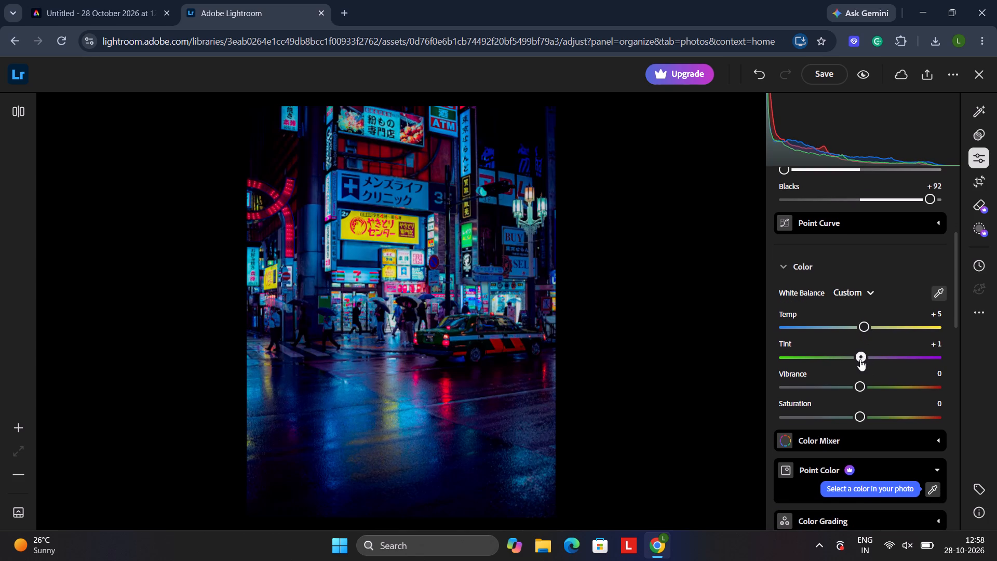
left_click_drag(860, 359, 794, 372)
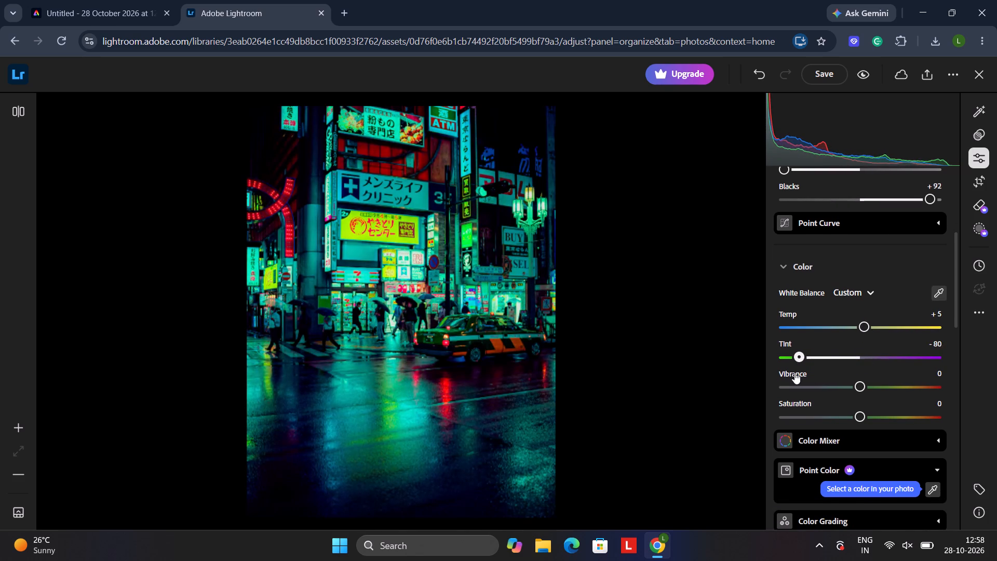
left_click_drag(794, 372, 915, 366)
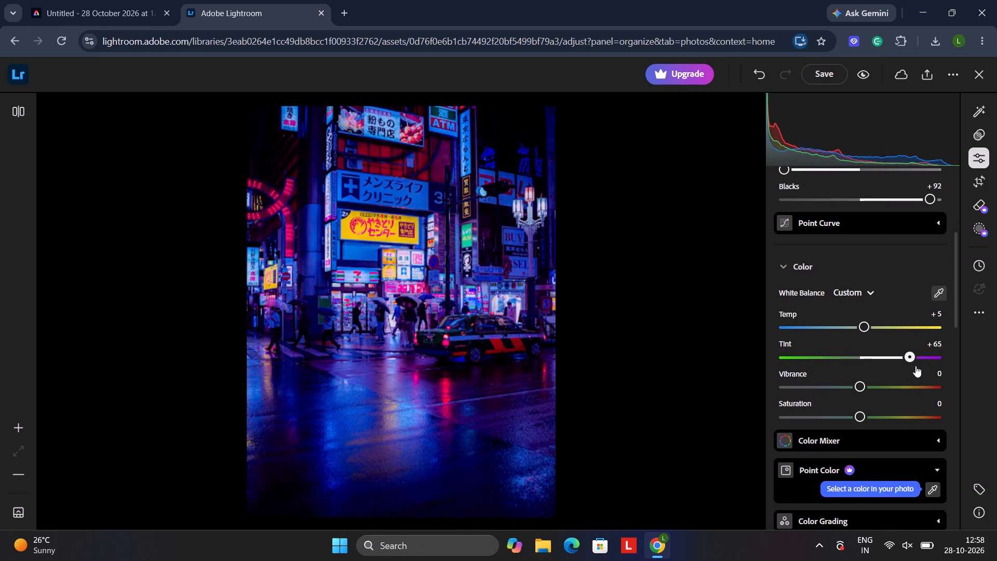
left_click_drag(915, 366, 914, 366)
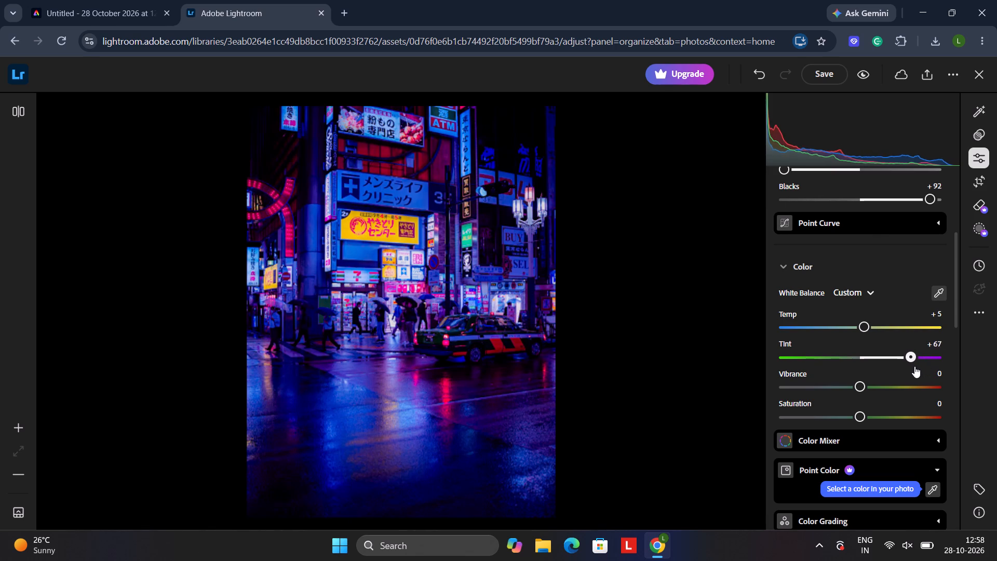
left_click_drag(914, 366, 874, 369)
Try slightly lower Vibrance on the photo, then raise the setting to +20.
left_click_drag(858, 388, 851, 390)
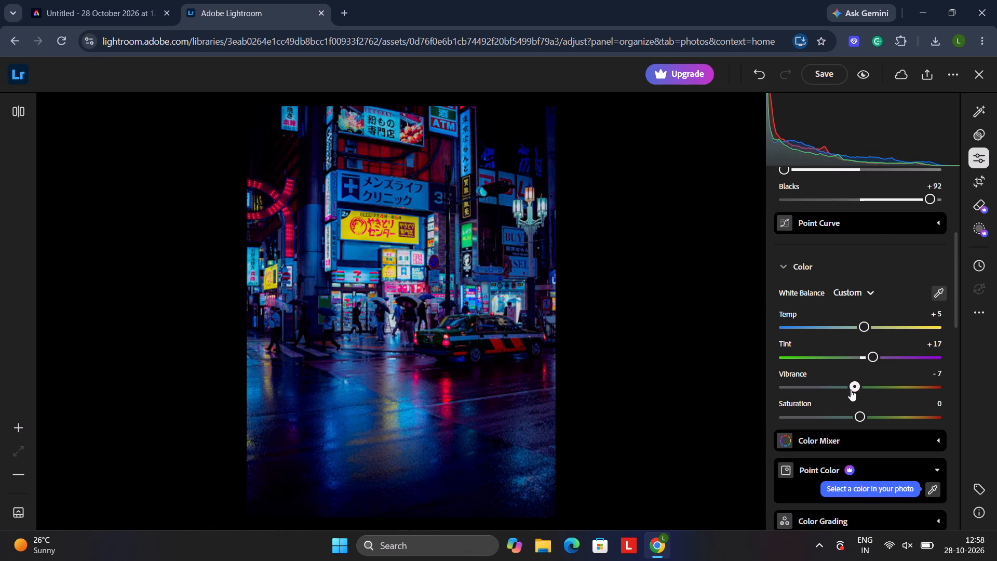
left_click_drag(851, 390, 871, 398)
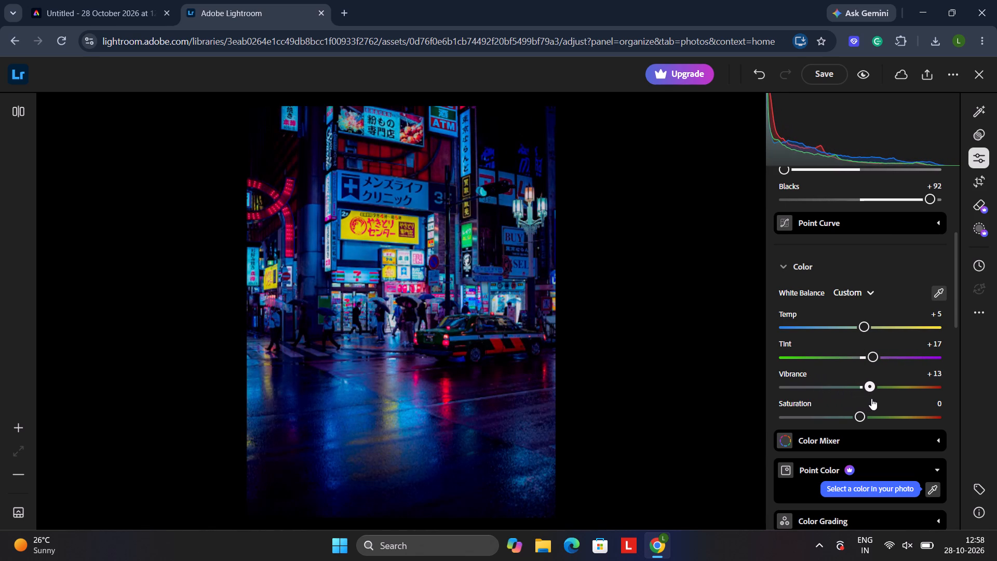
left_click_drag(871, 398, 875, 395)
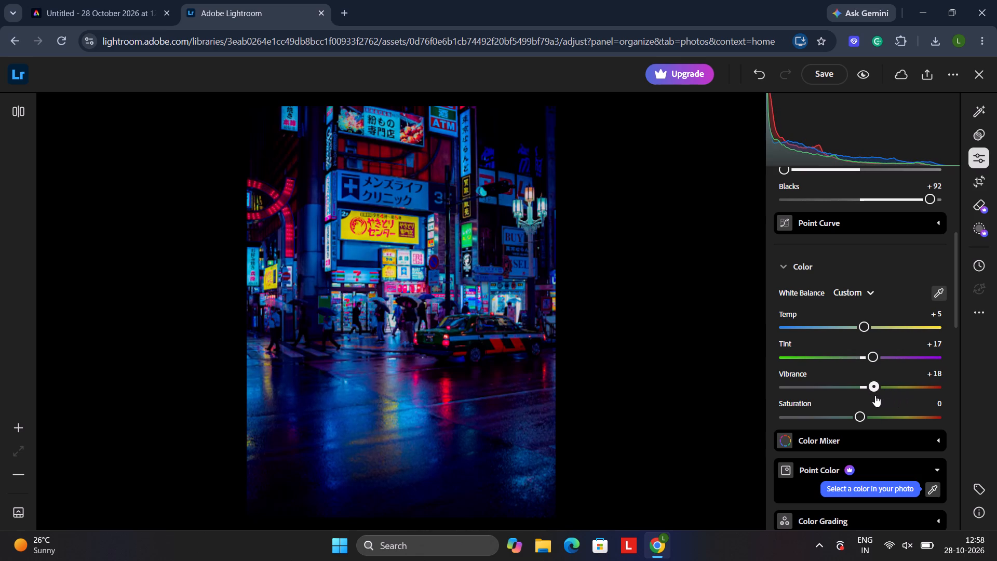
left_click_drag(875, 395, 877, 395)
Boost the photo's overall color Saturation to +97.
scroll(877, 395, "down", 1)
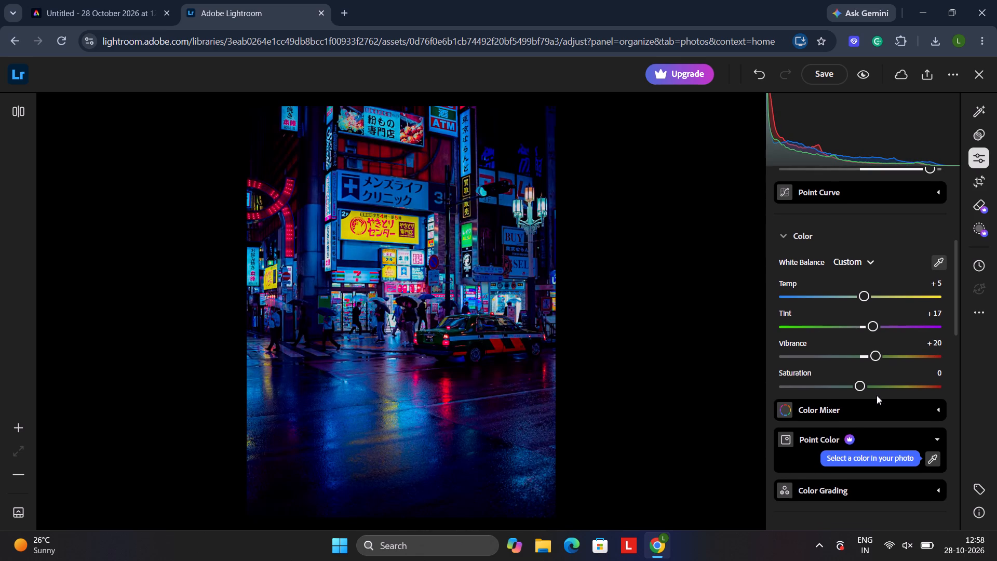
left_click_drag(865, 388, 939, 393)
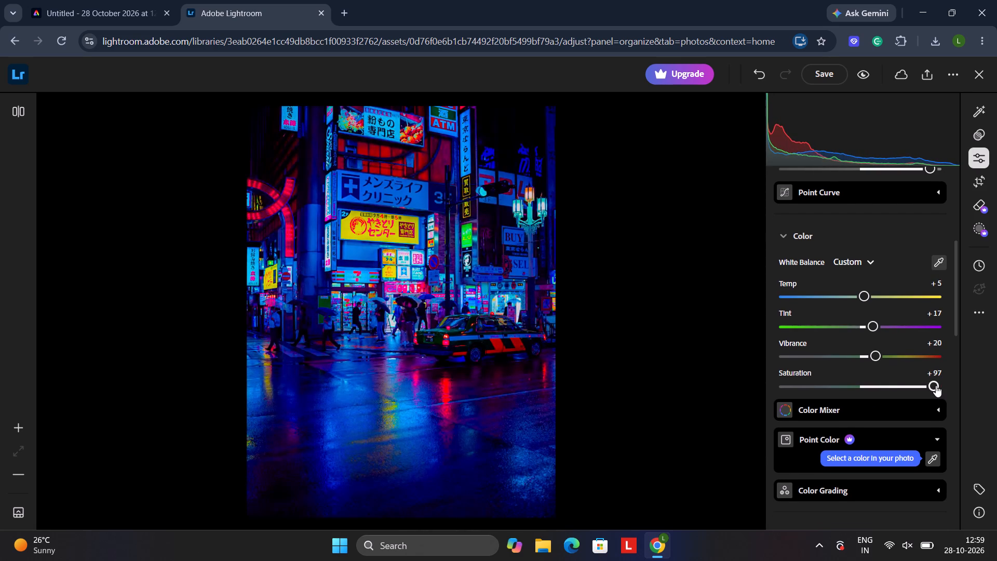
Open the Color Mixer for the reds, try Hue down to -100, and set the red Hue to -1.
scroll(936, 385, "down", 1)
left_click(939, 362)
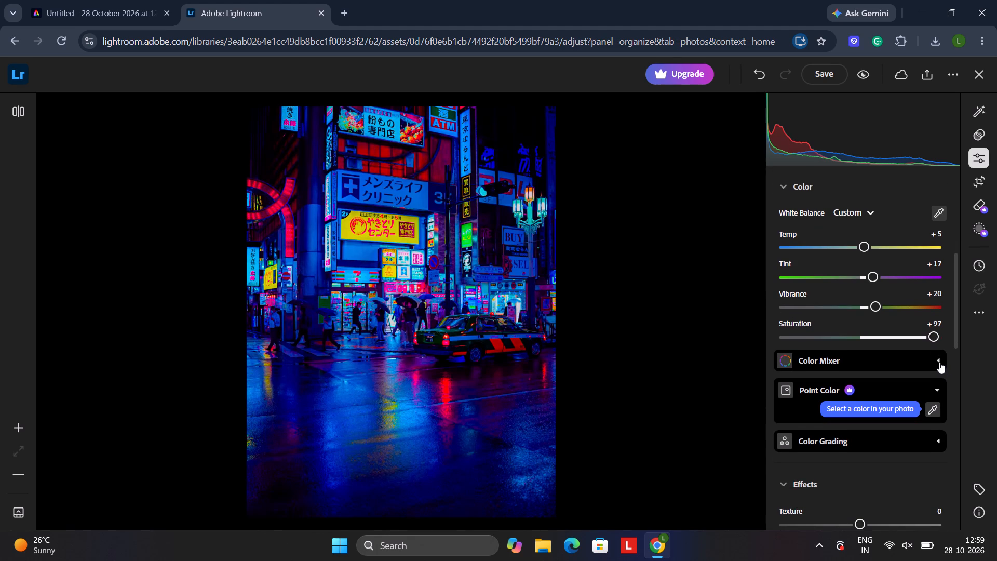
scroll(903, 366, "down", 2)
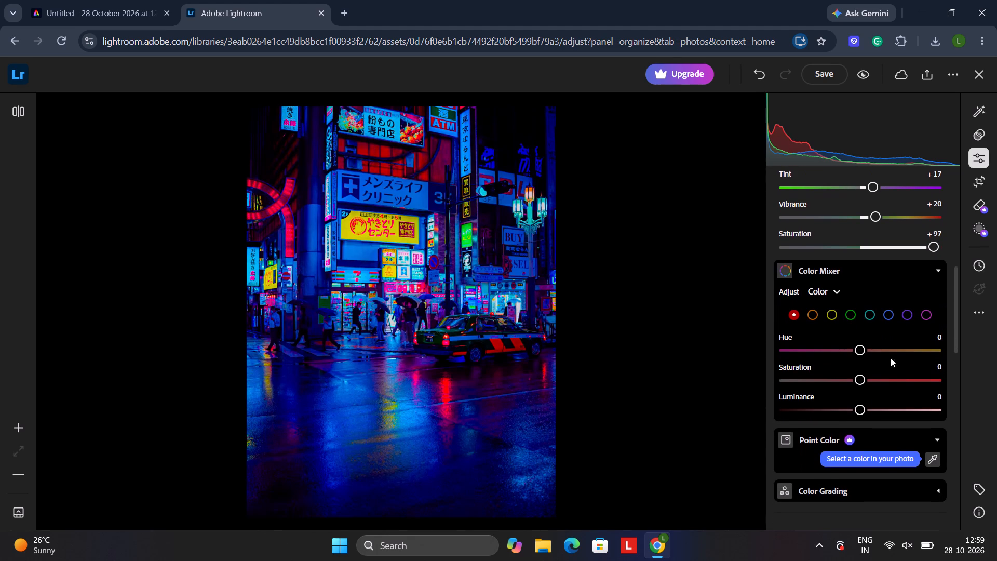
left_click_drag(857, 350, 842, 350)
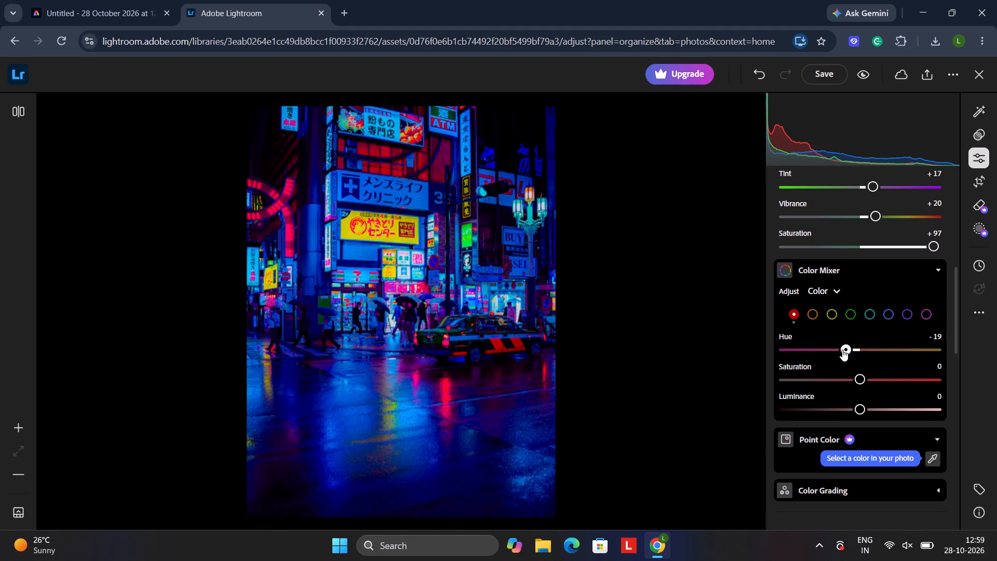
left_click_drag(842, 350, 805, 347)
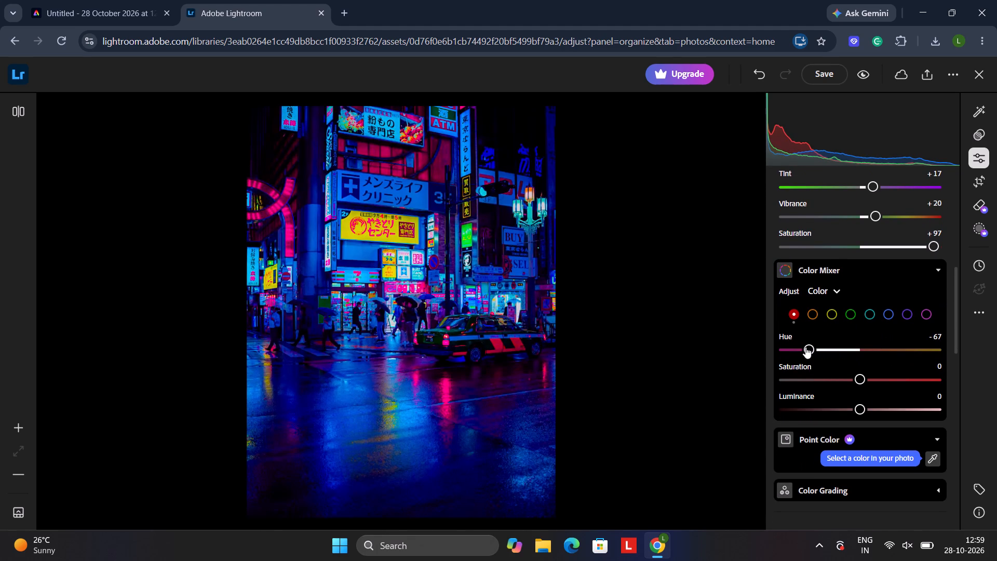
left_click_drag(805, 347, 776, 346)
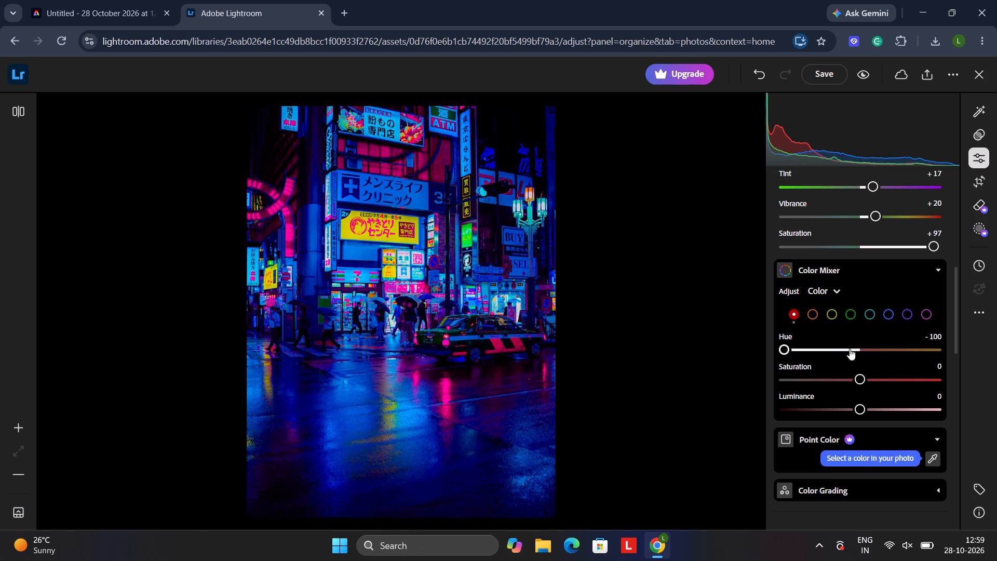
left_click(860, 346)
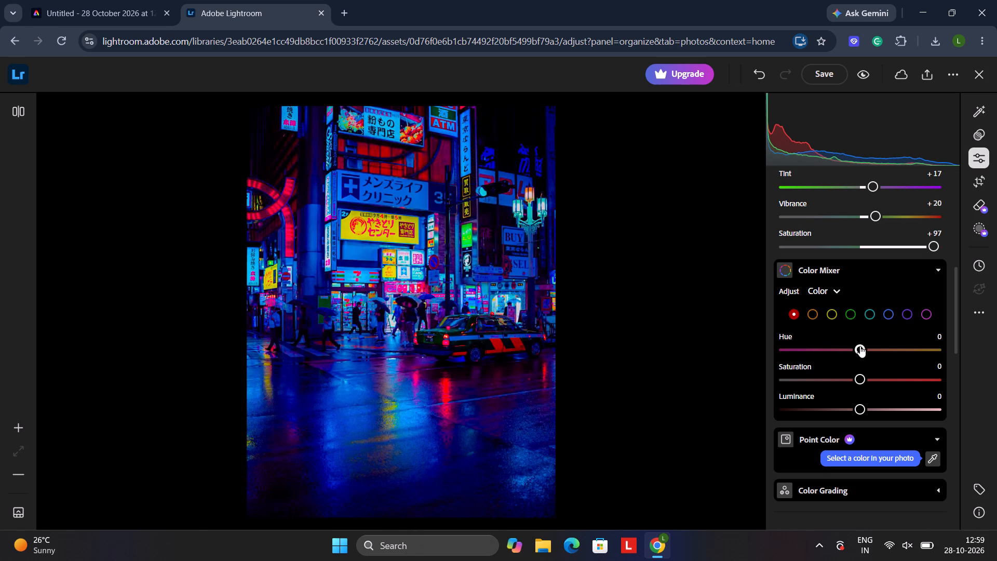
left_click_drag(860, 346, 759, 339)
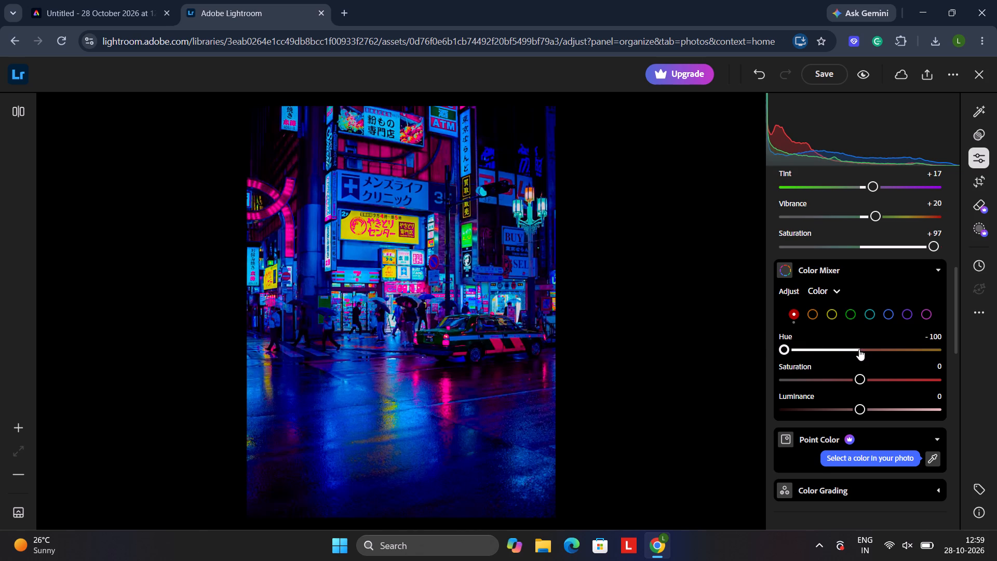
left_click(859, 349)
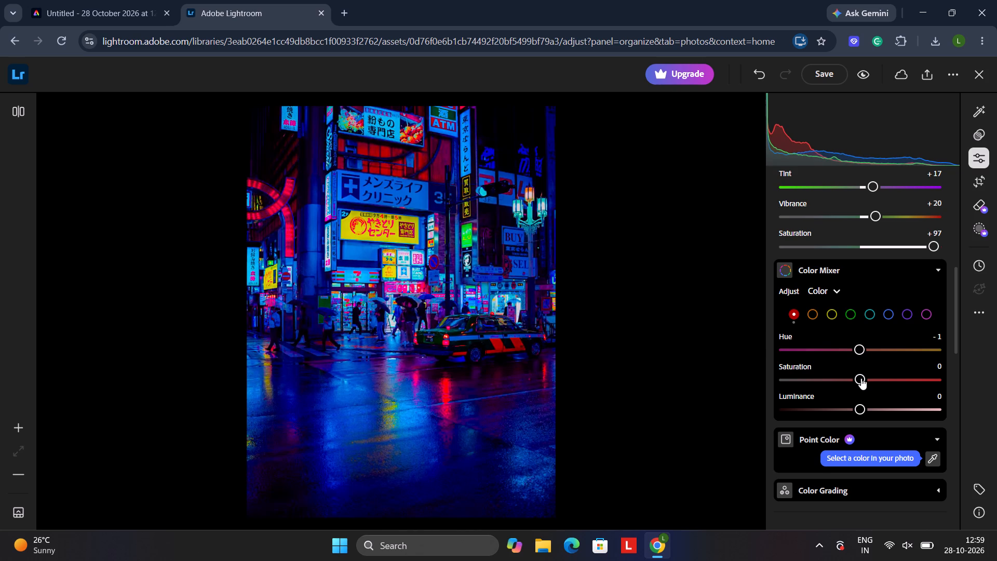
Compare red Saturation at -100 and +100 in the Color Mixer and settle on +56.
left_click_drag(861, 378, 936, 373)
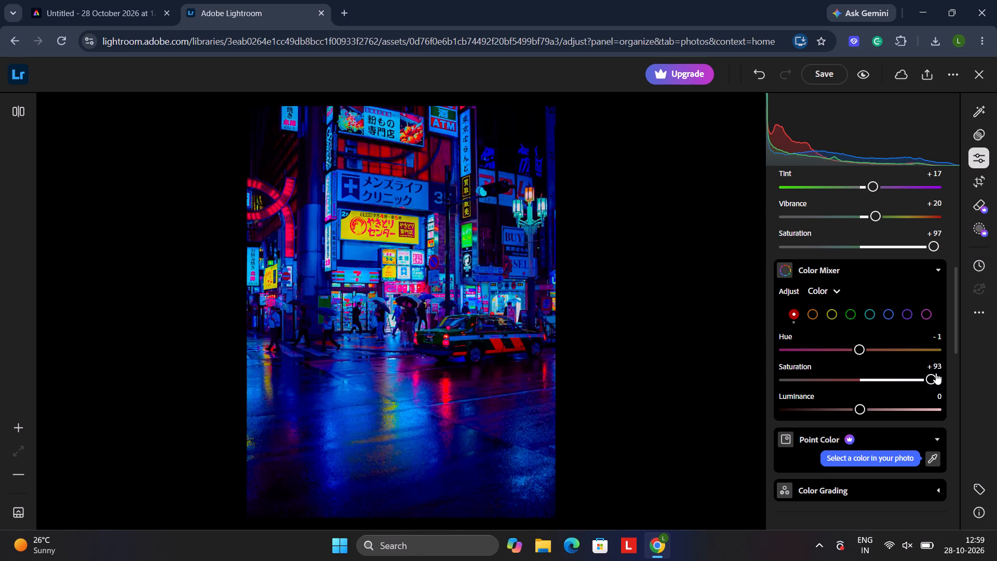
left_click_drag(936, 373, 996, 329)
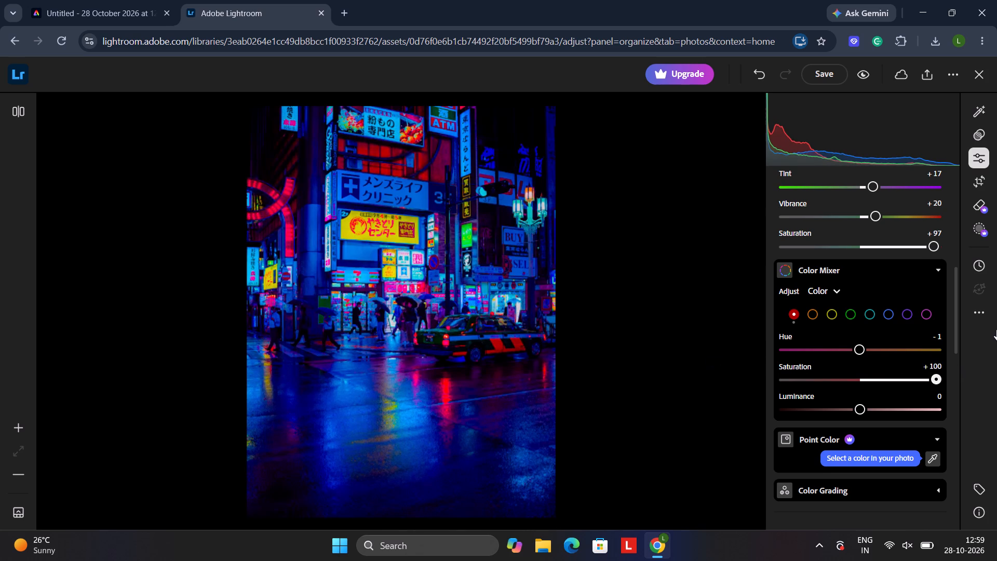
left_click_drag(996, 329, 684, 342)
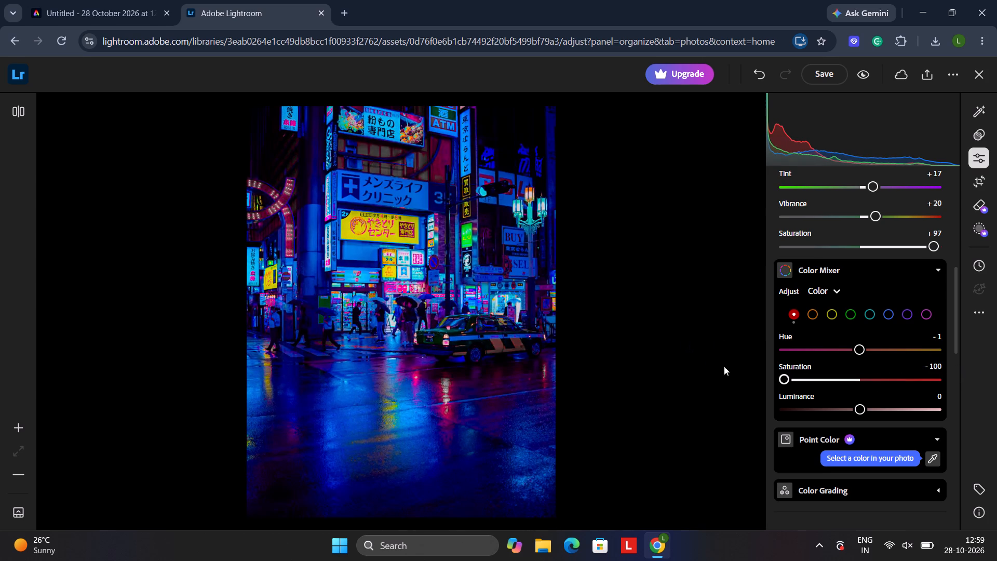
left_click_drag(791, 379, 970, 382)
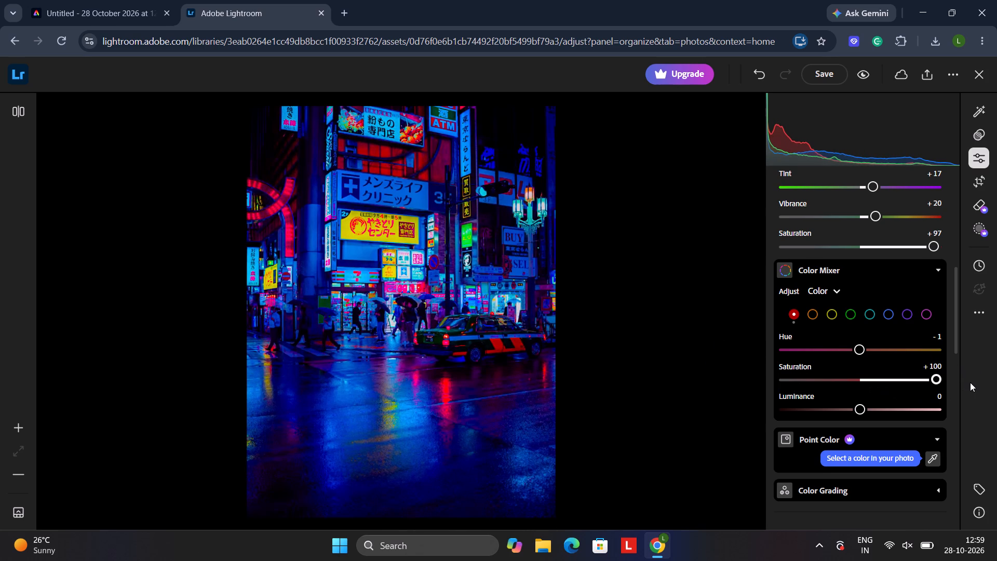
left_click(858, 377)
left_click_drag(858, 377, 952, 377)
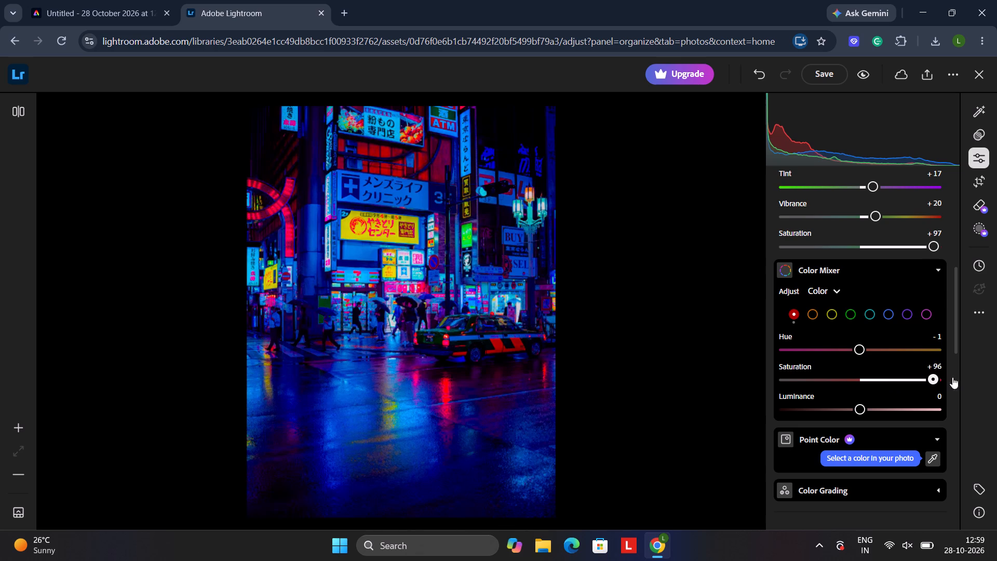
left_click_drag(952, 377, 996, 364)
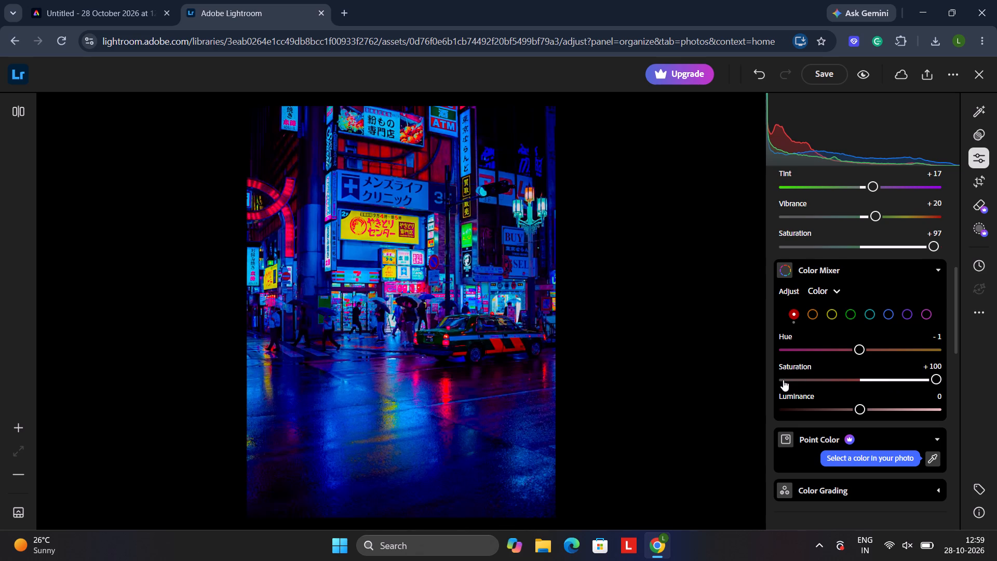
left_click(783, 380)
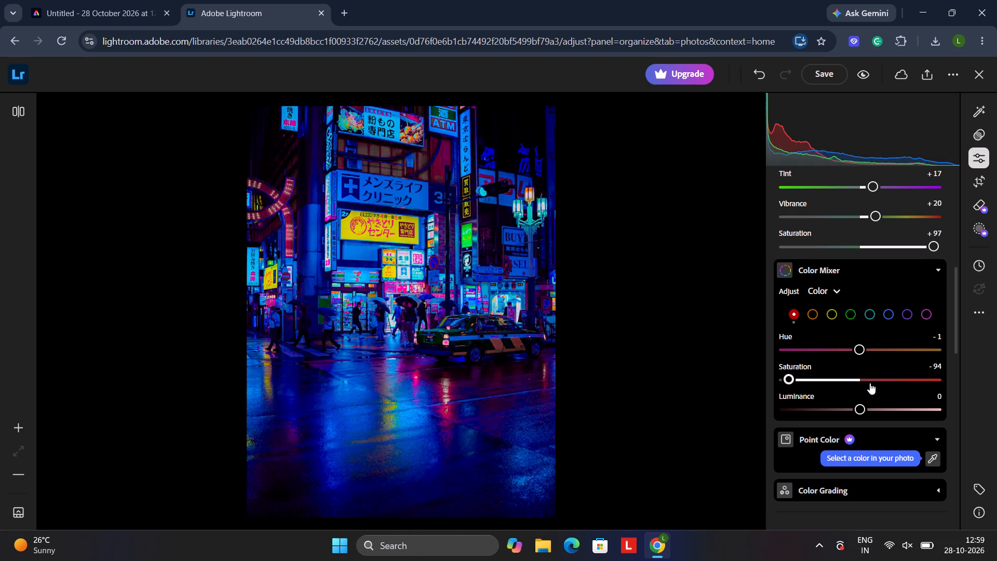
left_click(860, 380)
left_click_drag(860, 380, 906, 378)
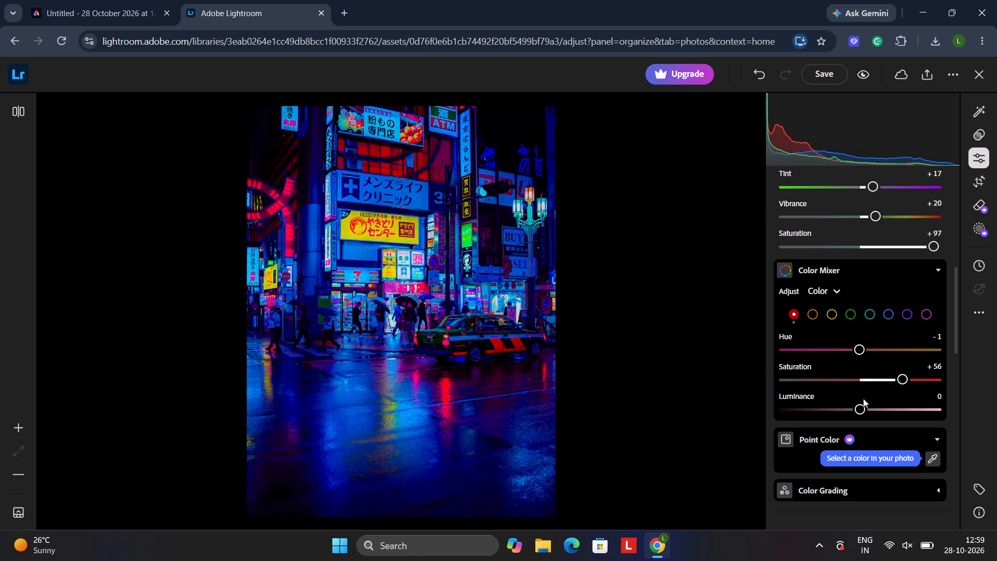
Try darker and brighter red Luminance values in the Color Mixer, between -90 and +74, and settle on +28.
left_click_drag(856, 405, 826, 411)
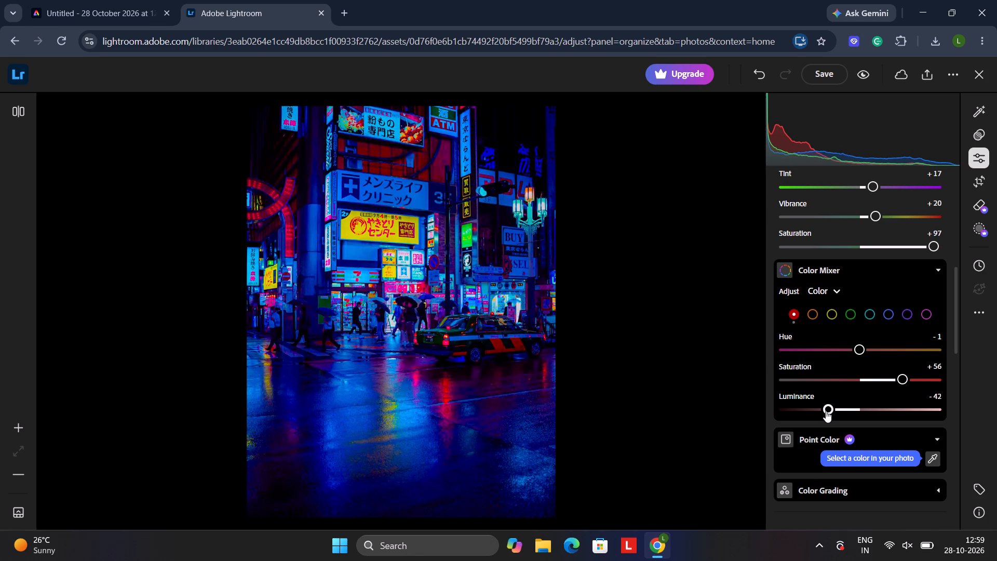
left_click_drag(829, 411, 821, 411)
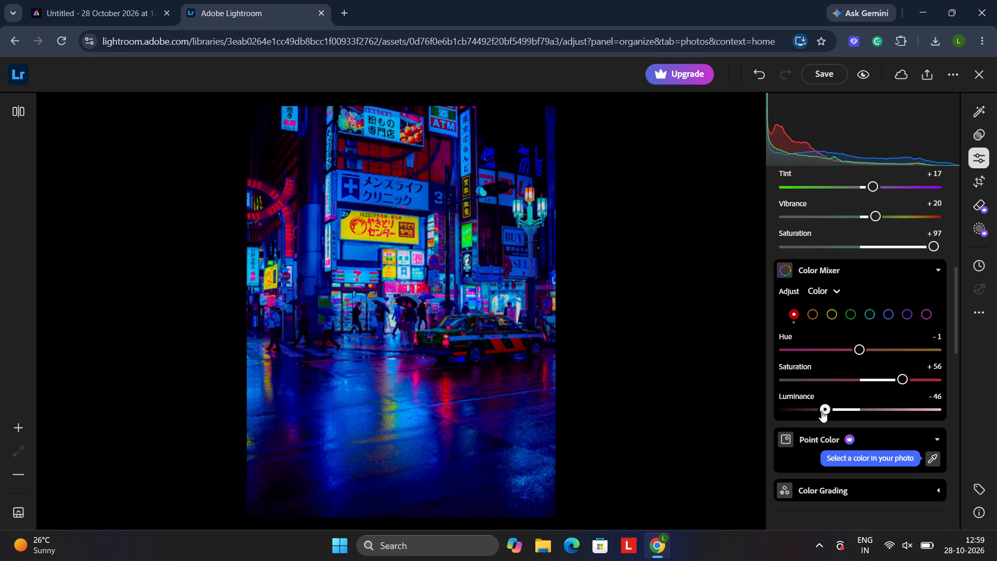
left_click_drag(821, 411, 814, 413)
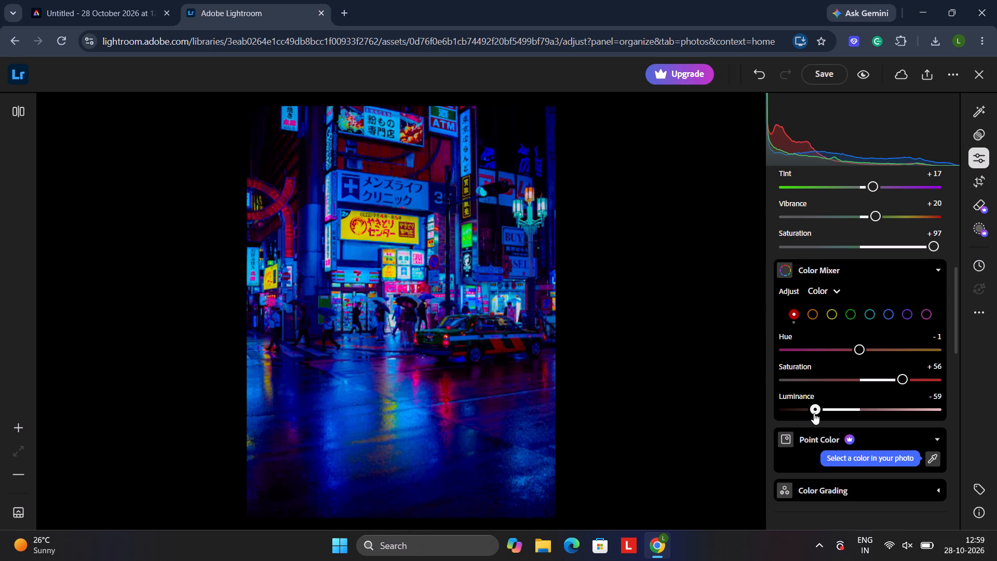
left_click_drag(814, 413, 786, 411)
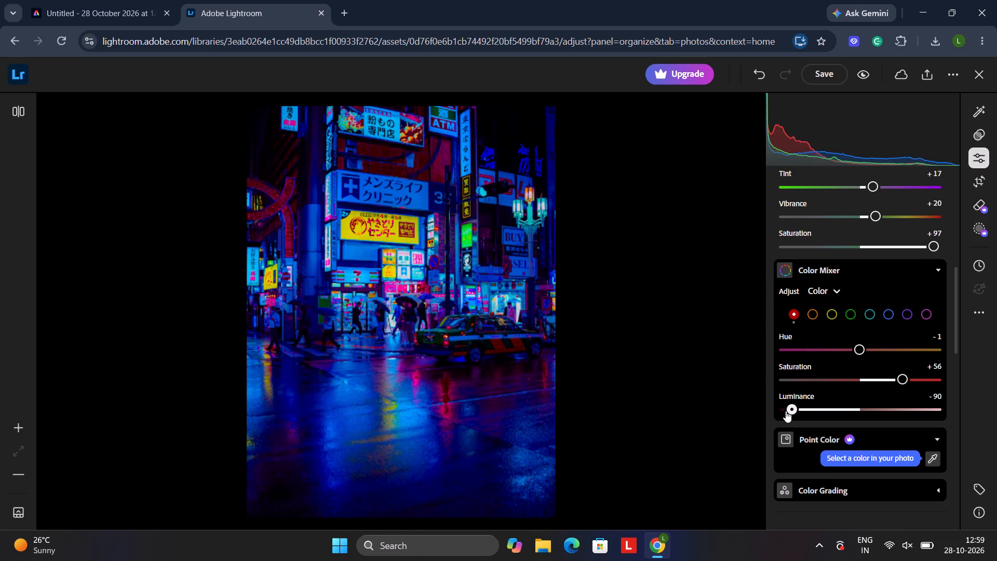
left_click_drag(786, 411, 816, 417)
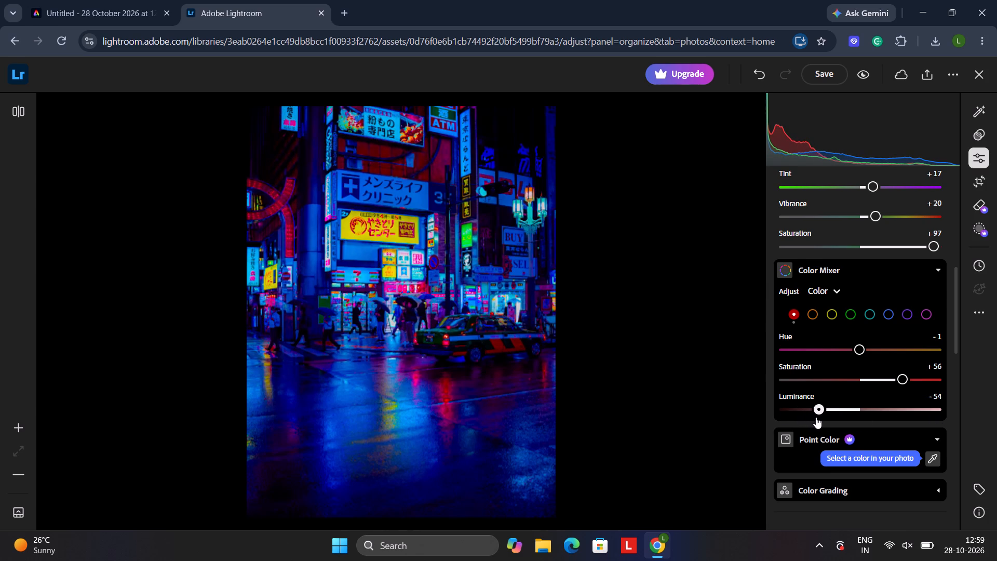
left_click_drag(816, 417, 922, 397)
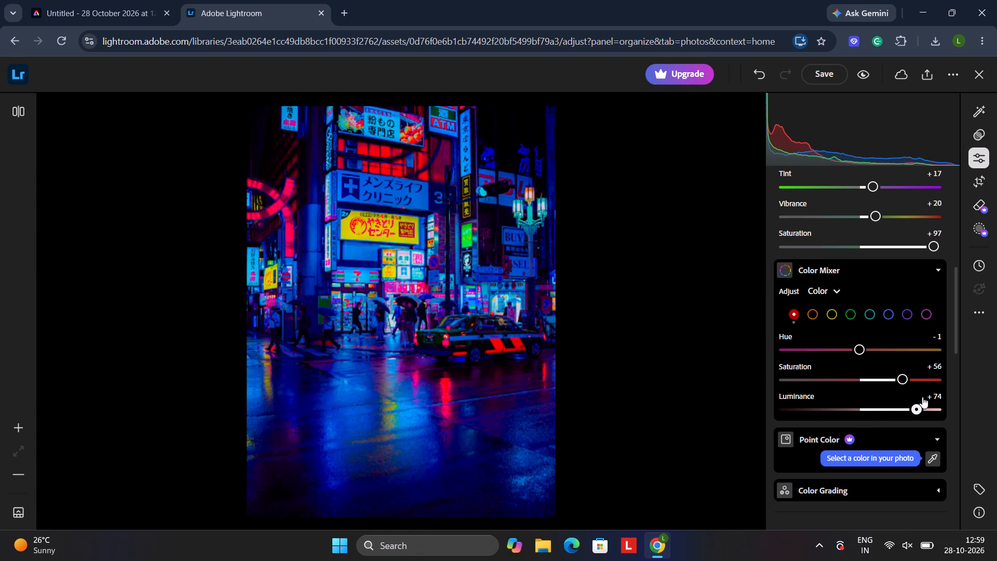
left_click_drag(922, 397, 919, 397)
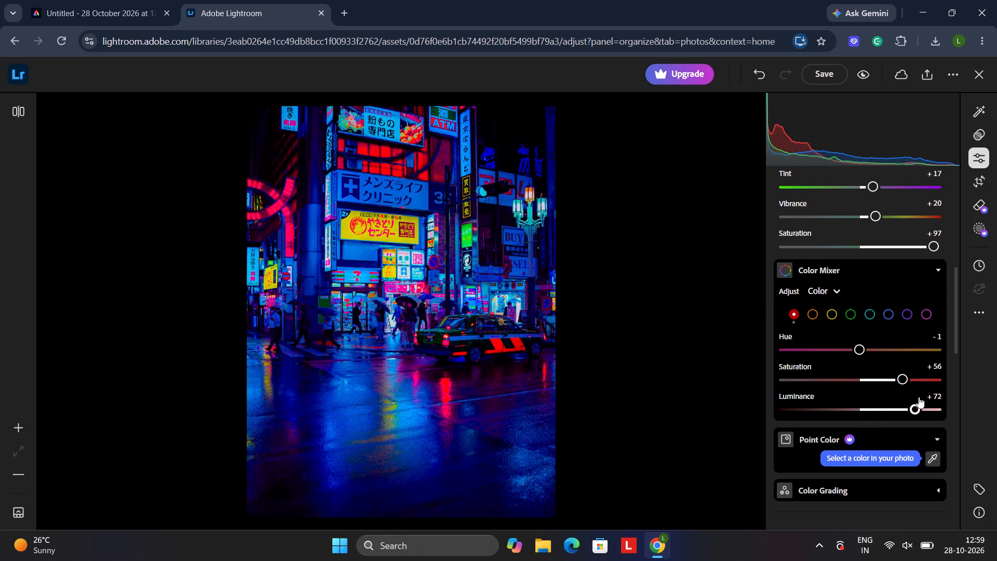
left_click_drag(915, 404, 891, 406)
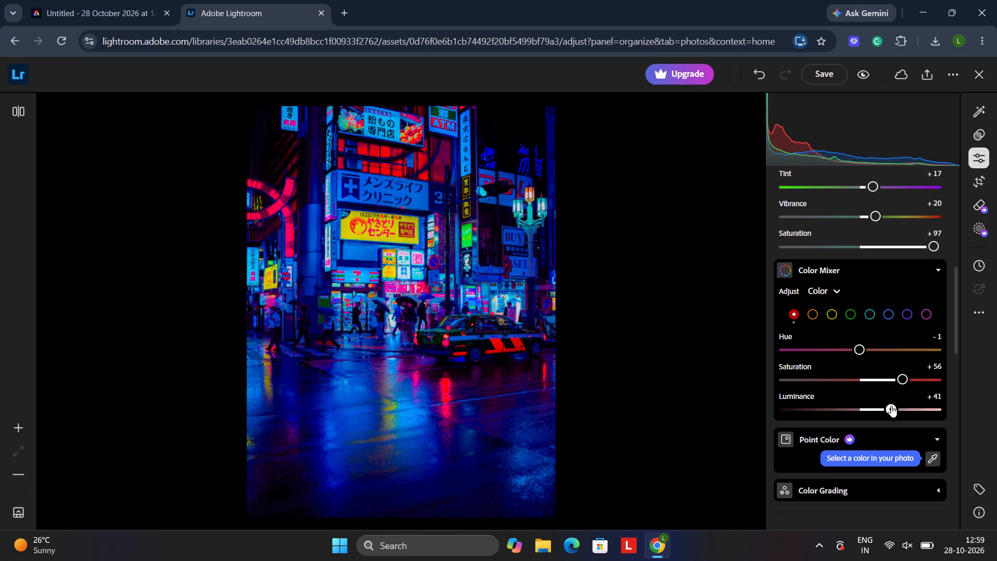
left_click_drag(891, 406, 883, 407)
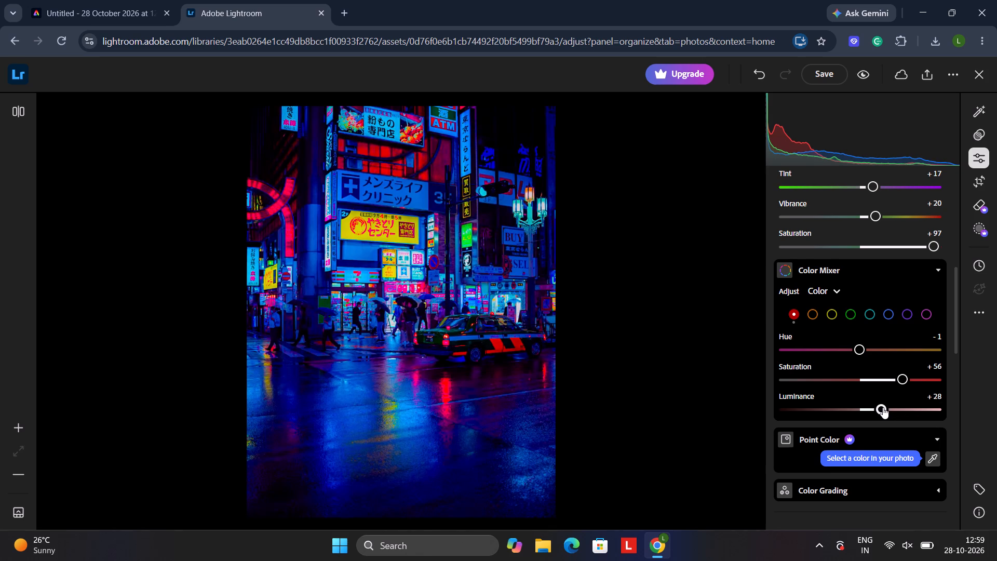
scroll(852, 418, "down", 2)
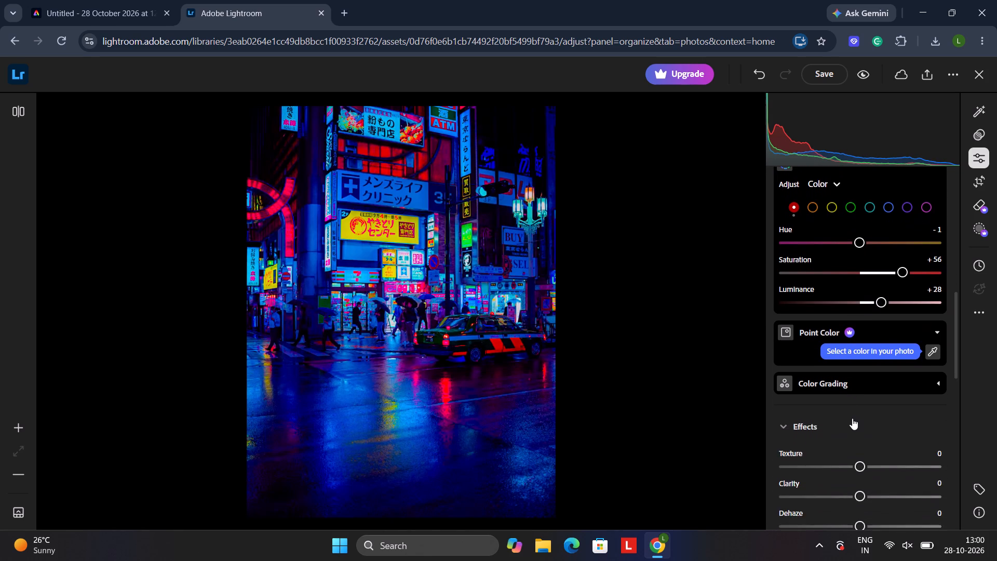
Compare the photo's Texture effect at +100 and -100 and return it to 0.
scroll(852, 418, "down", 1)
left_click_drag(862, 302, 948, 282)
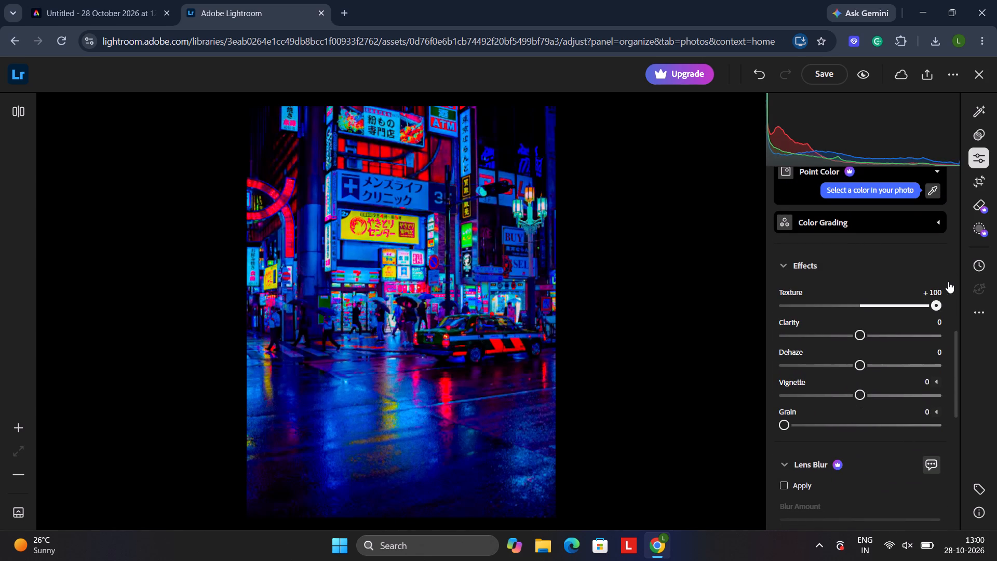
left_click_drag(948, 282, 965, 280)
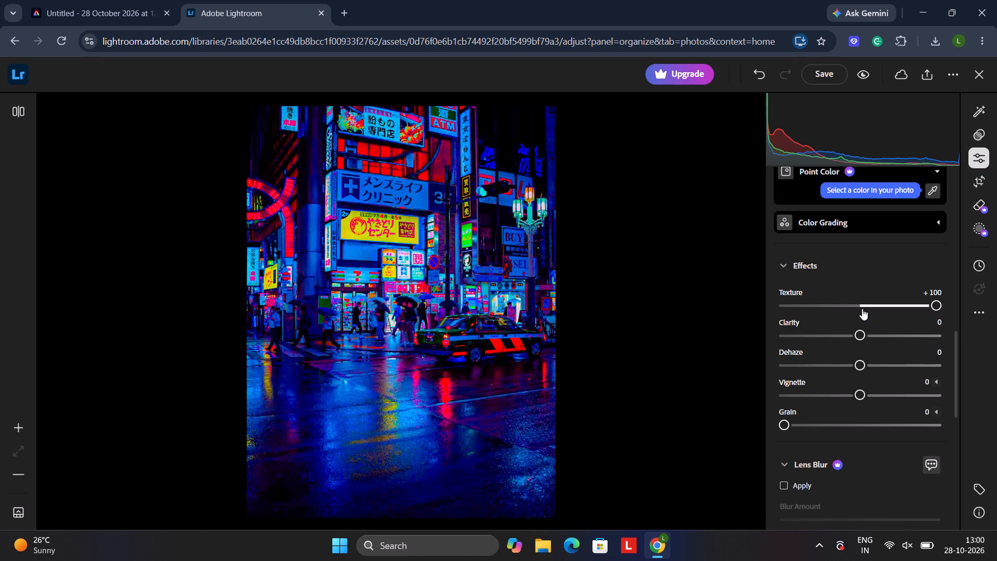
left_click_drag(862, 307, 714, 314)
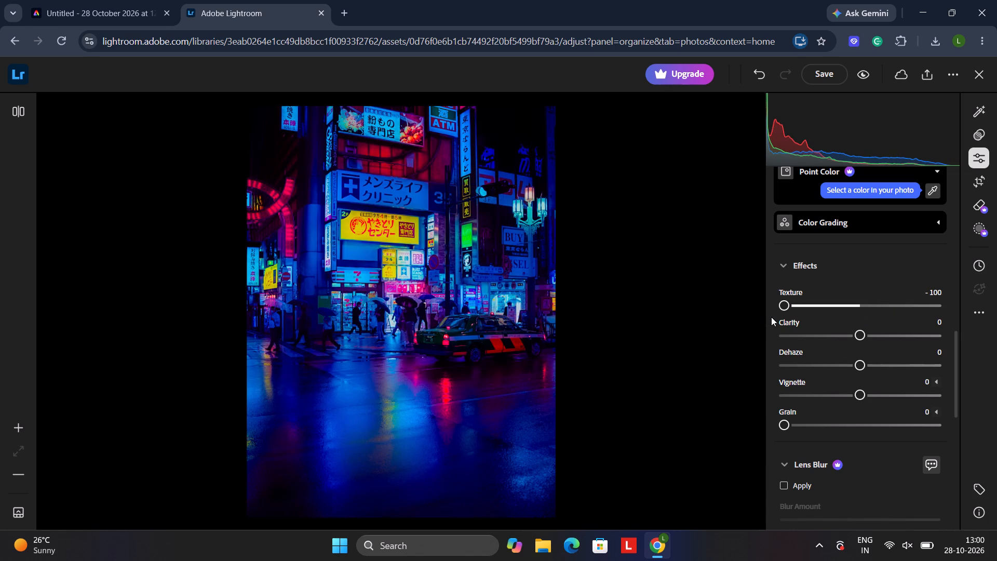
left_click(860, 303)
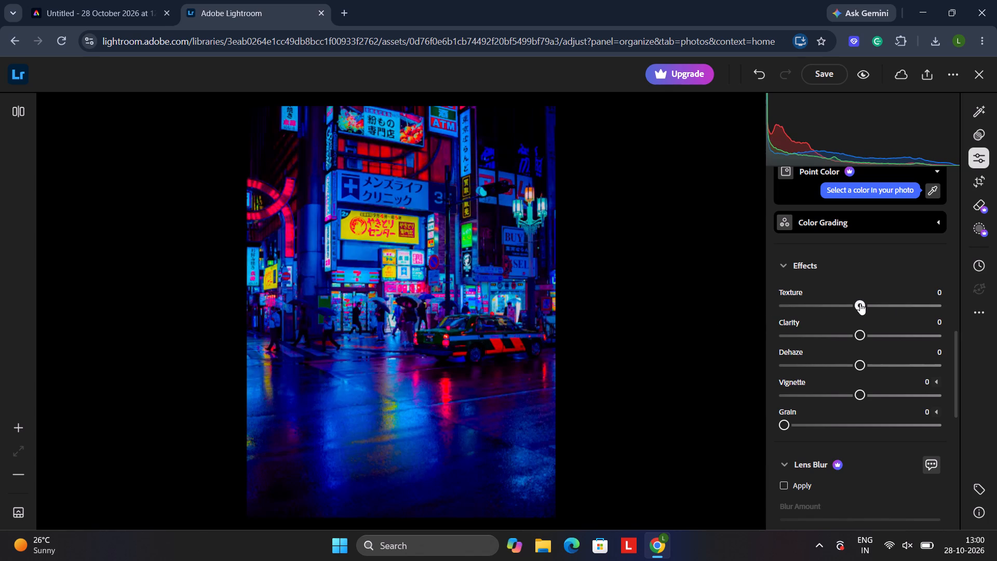
Try the Clarity effect at +100, bring it back to 0, and settle on +57.
left_click_drag(860, 335, 962, 310)
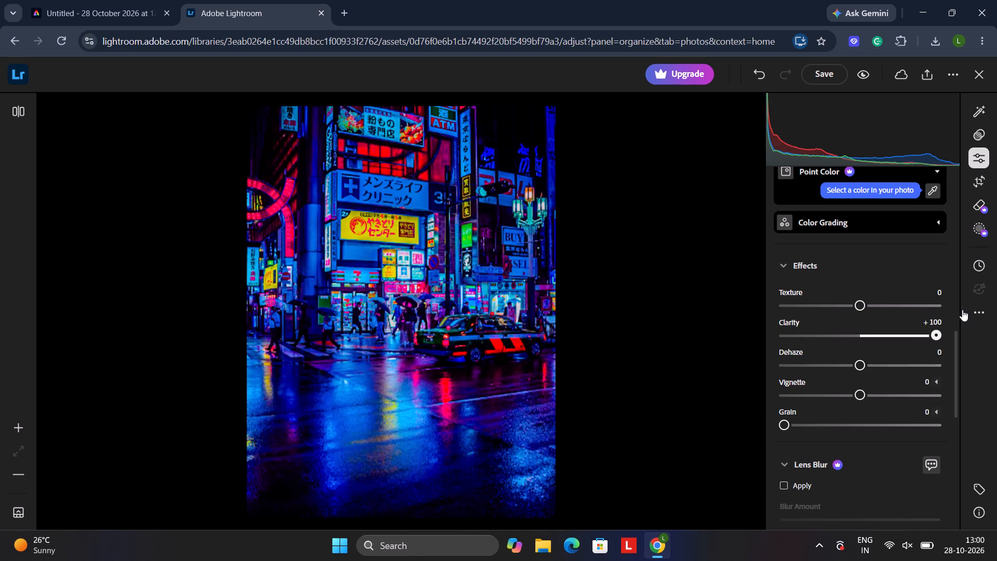
left_click_drag(962, 310, 967, 309)
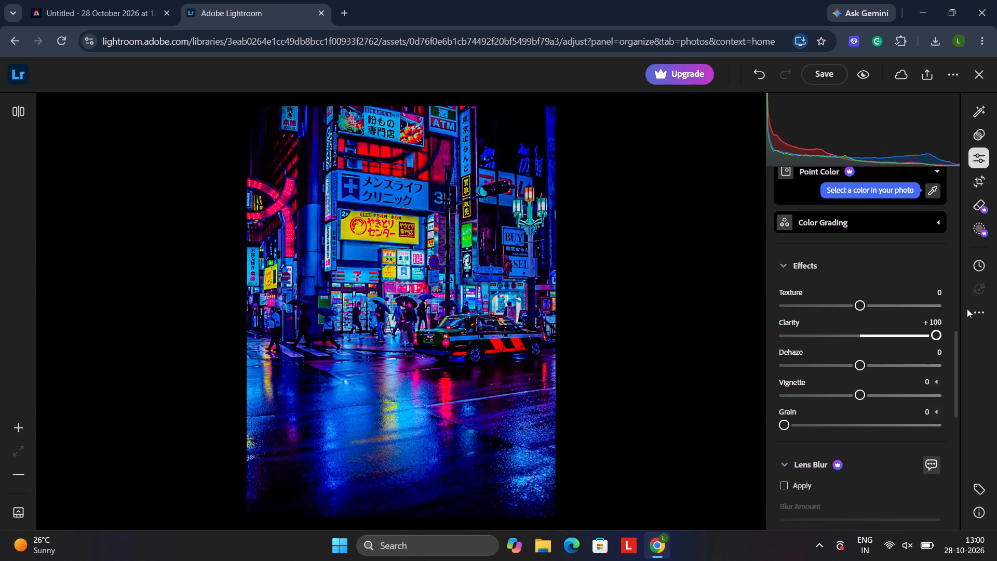
left_click(859, 333)
left_click_drag(859, 333, 881, 334)
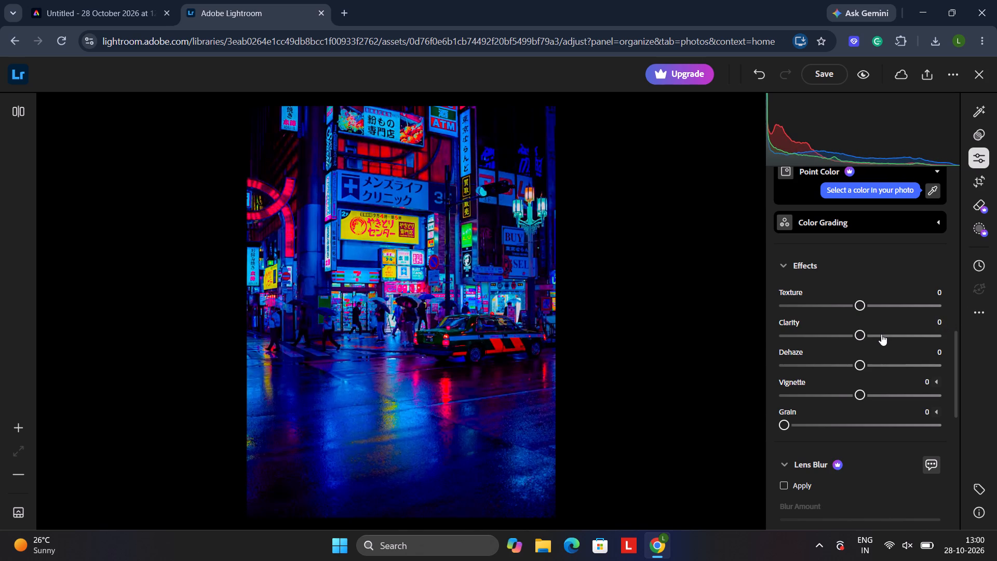
left_click_drag(881, 334, 907, 336)
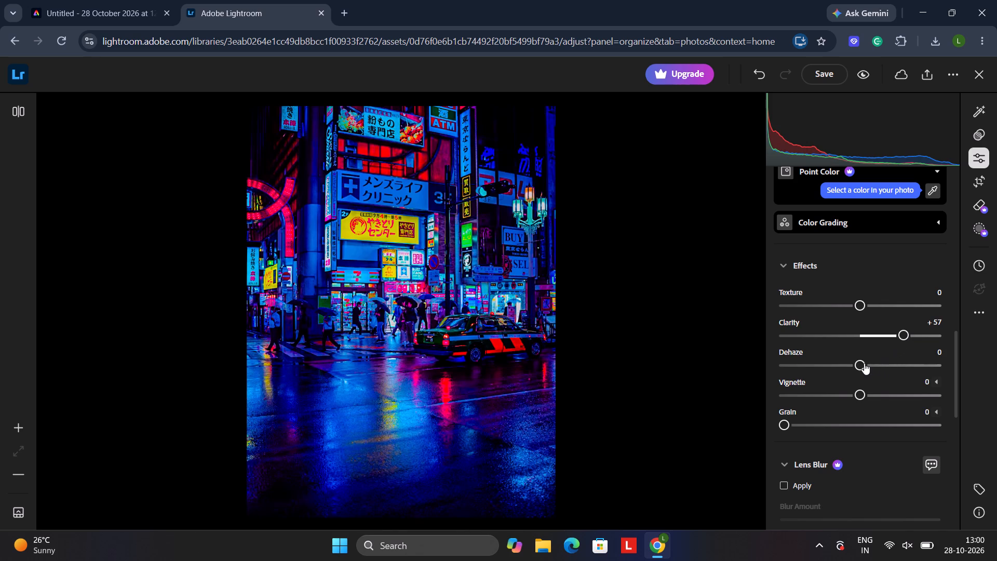
Try Dehaze at +18 and +100 and settle on +11.
left_click_drag(864, 363, 875, 372)
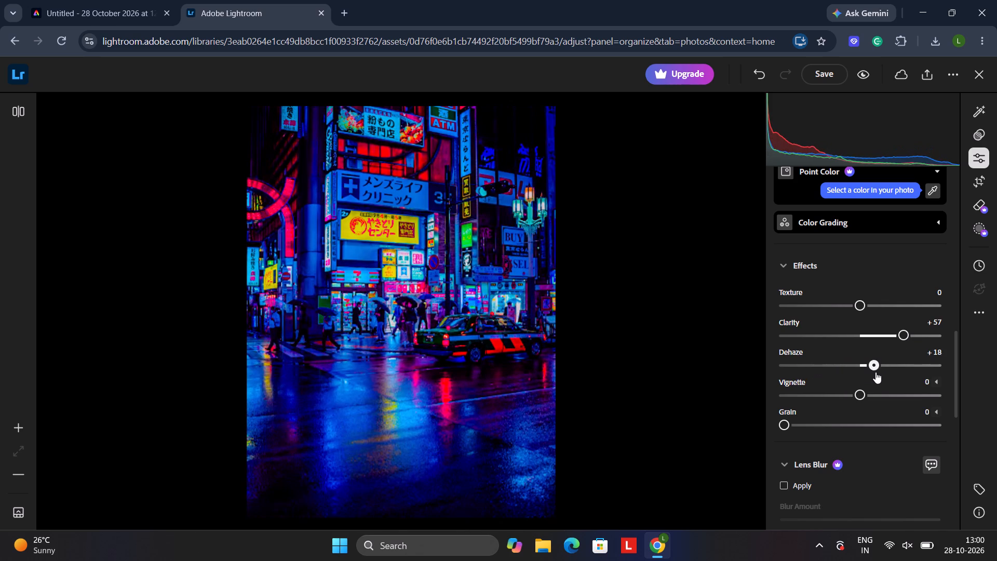
left_click_drag(875, 372, 978, 358)
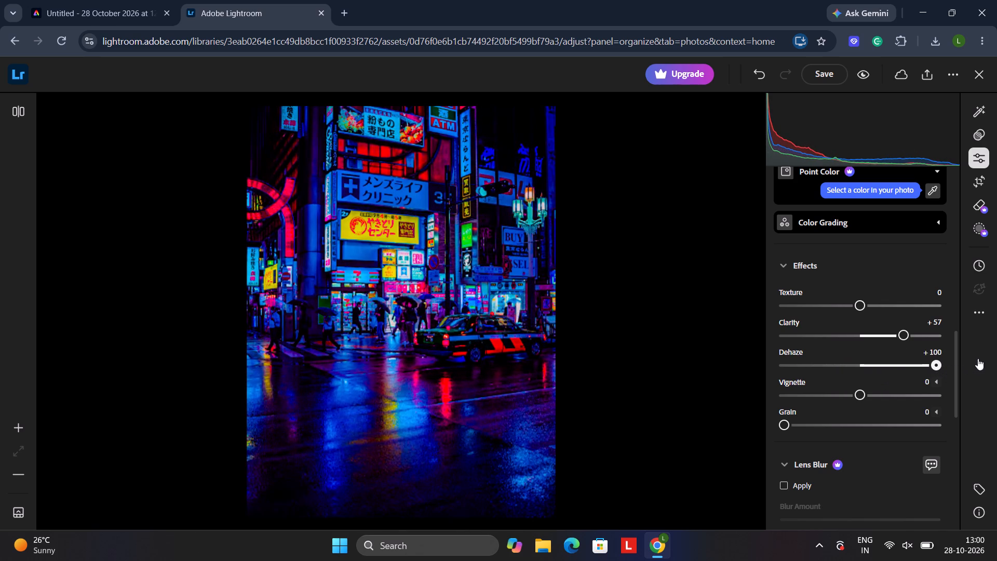
left_click_drag(978, 358, 869, 368)
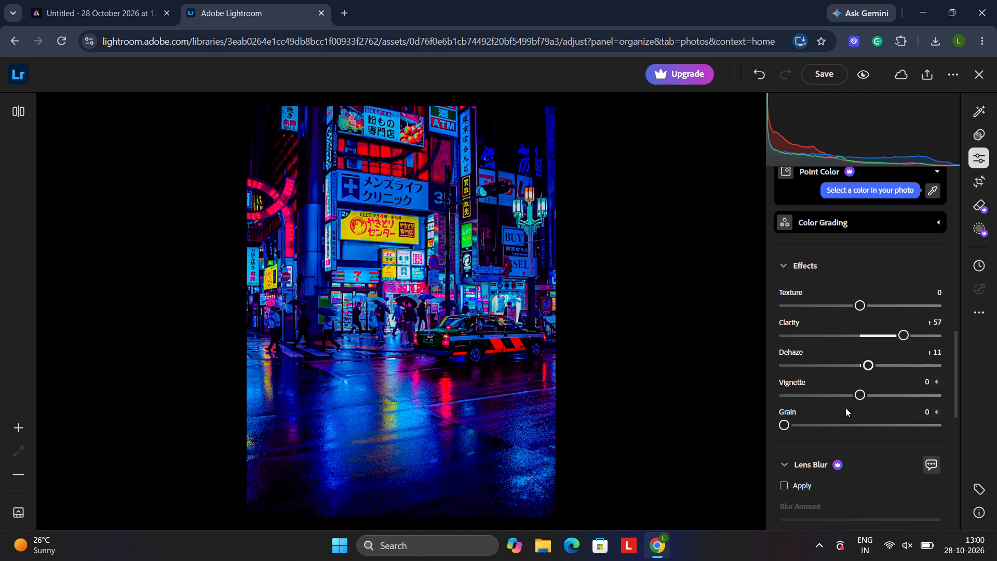
Compare a light Vignette at +58 with a dark one at -52 and settle on -34.
left_click_drag(861, 395, 901, 380)
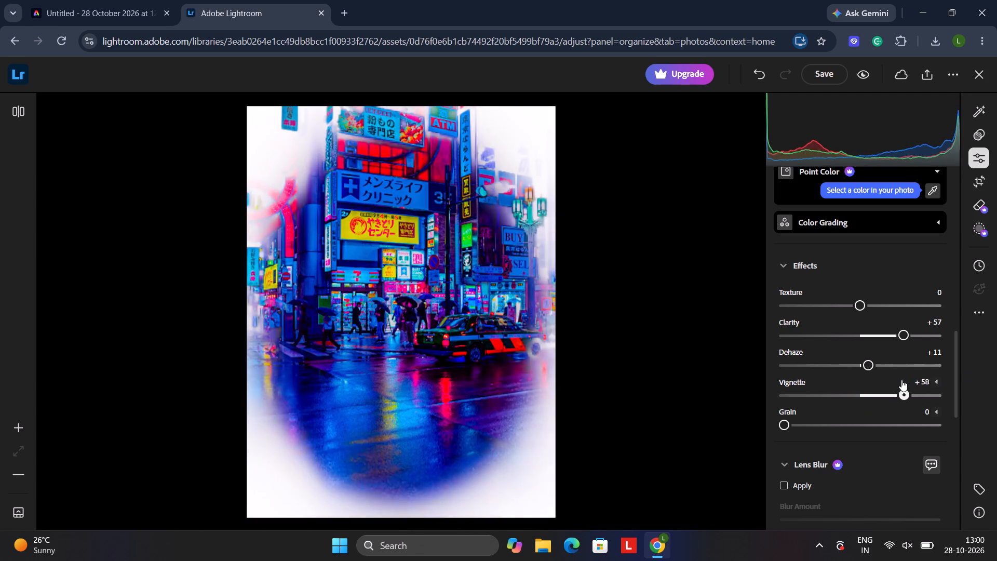
left_click_drag(901, 380, 818, 394)
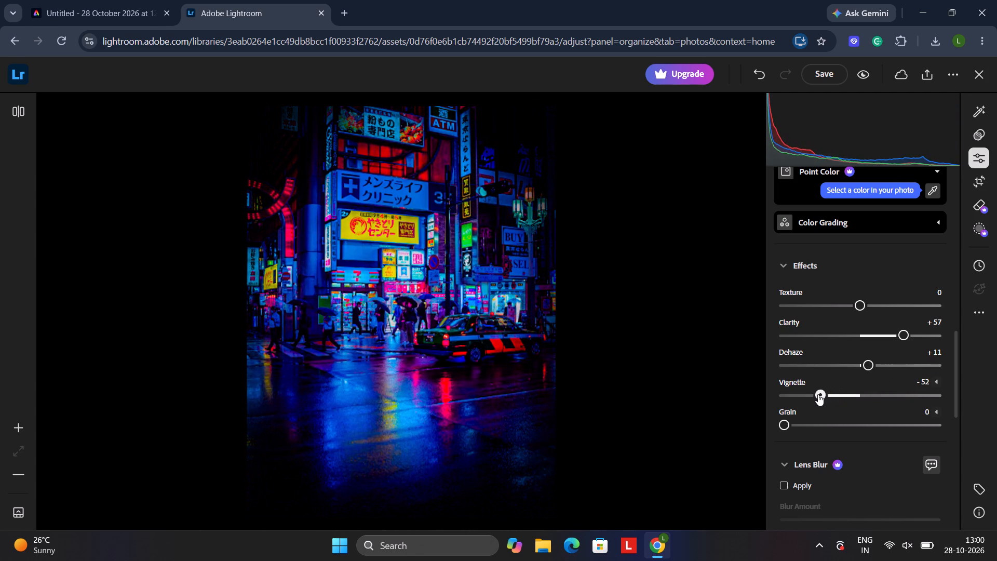
left_click_drag(818, 394, 830, 398)
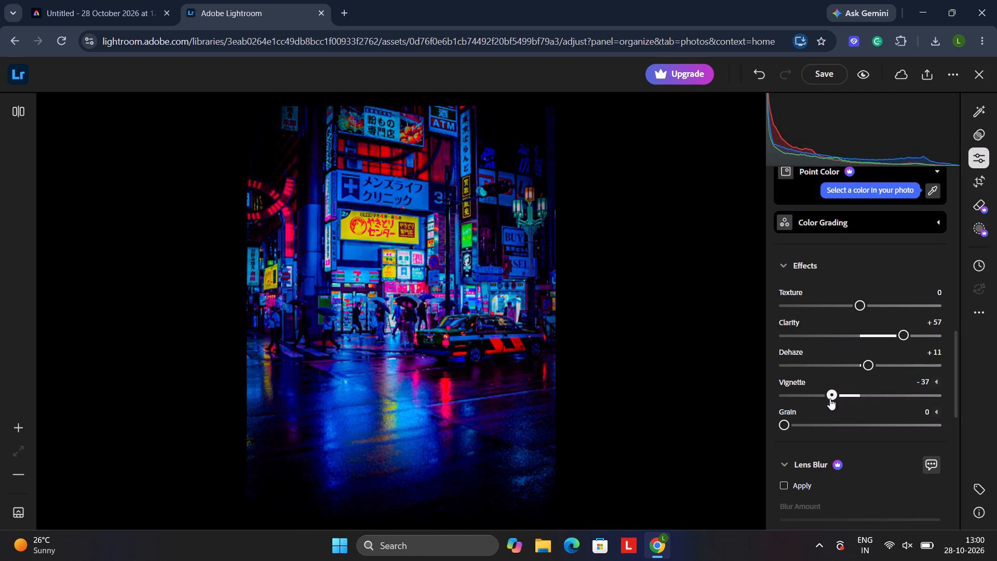
left_click_drag(830, 398, 832, 398)
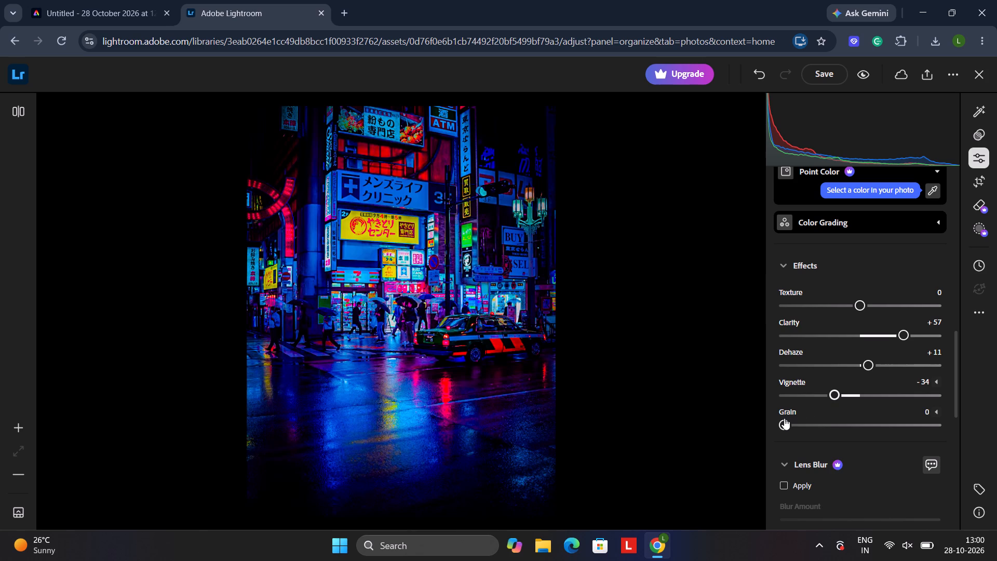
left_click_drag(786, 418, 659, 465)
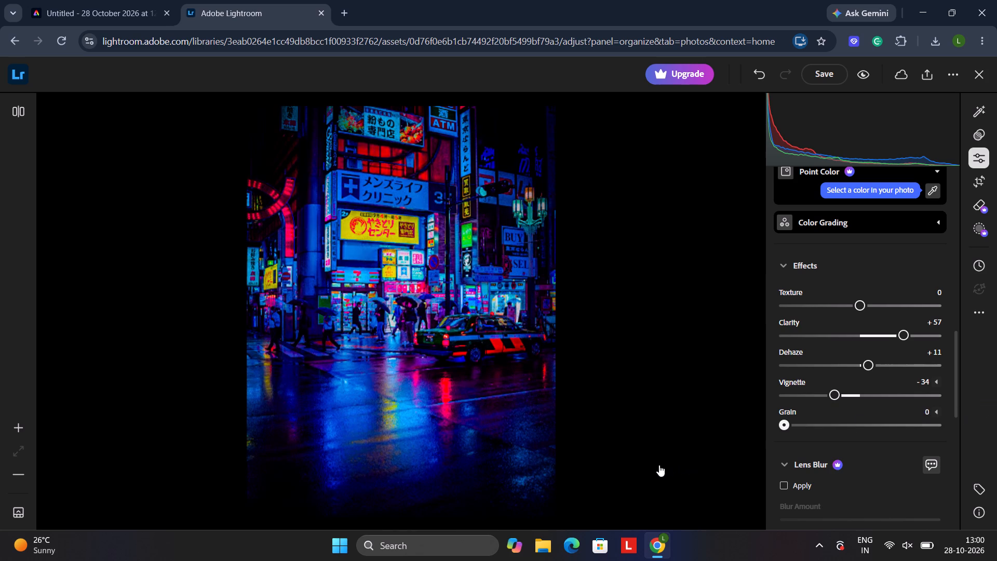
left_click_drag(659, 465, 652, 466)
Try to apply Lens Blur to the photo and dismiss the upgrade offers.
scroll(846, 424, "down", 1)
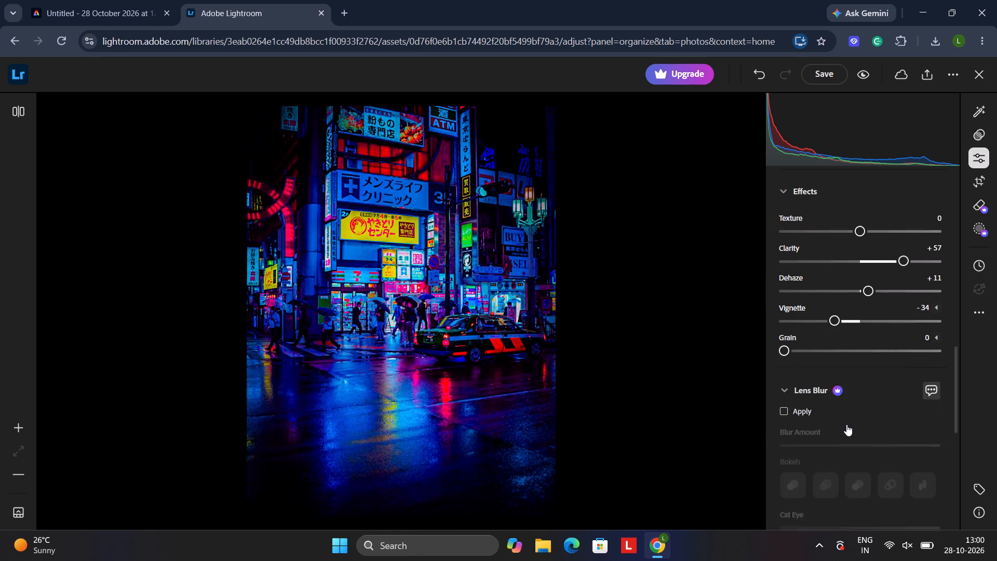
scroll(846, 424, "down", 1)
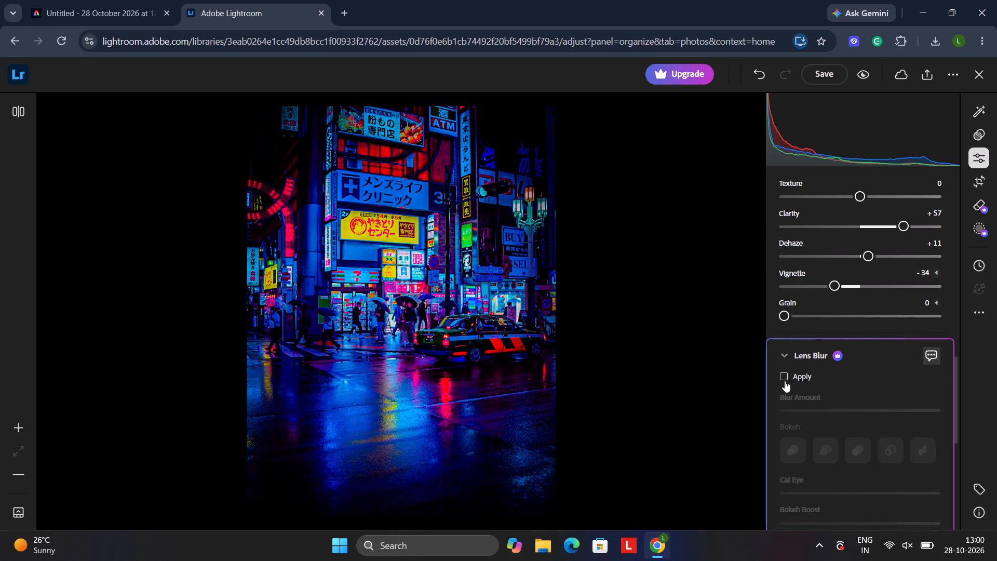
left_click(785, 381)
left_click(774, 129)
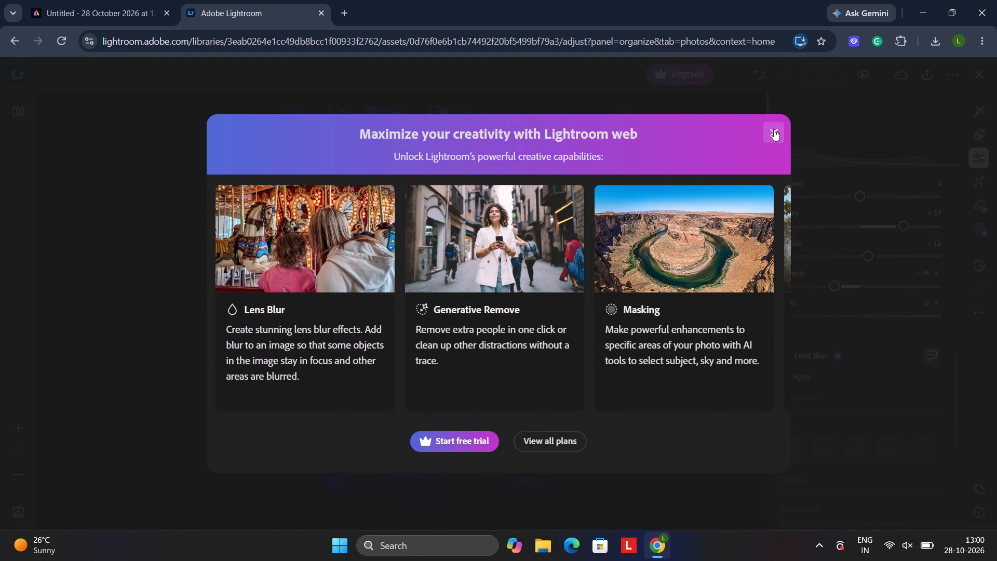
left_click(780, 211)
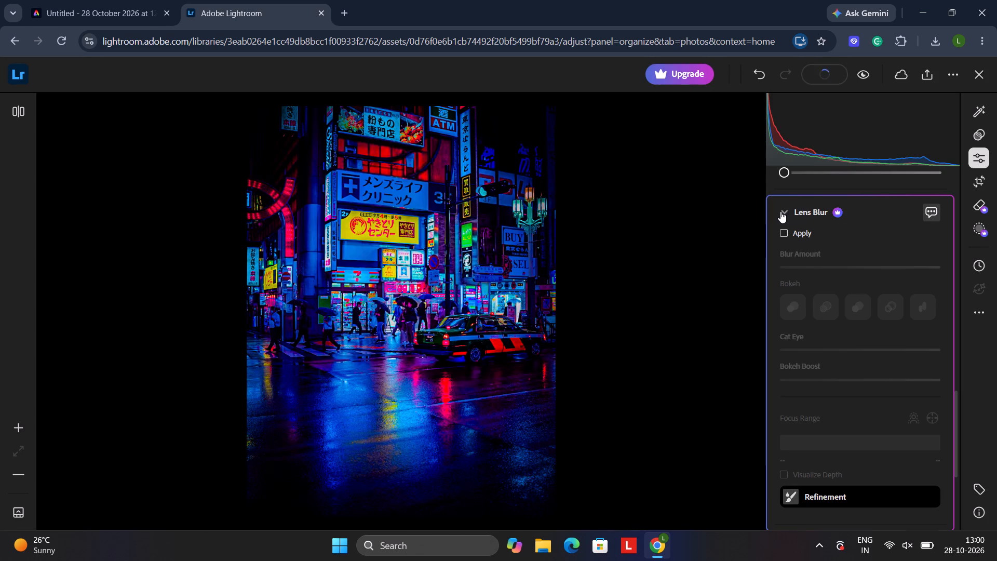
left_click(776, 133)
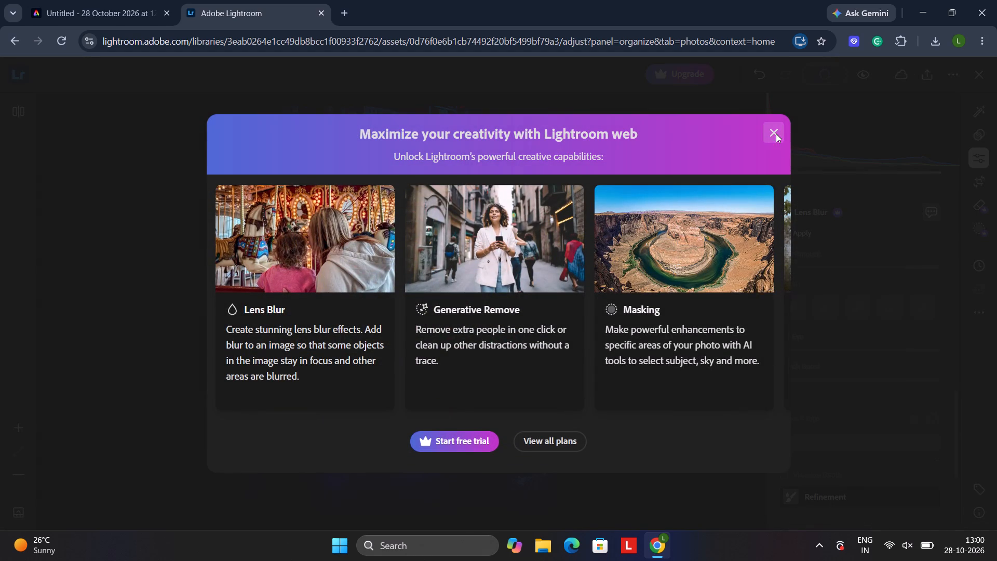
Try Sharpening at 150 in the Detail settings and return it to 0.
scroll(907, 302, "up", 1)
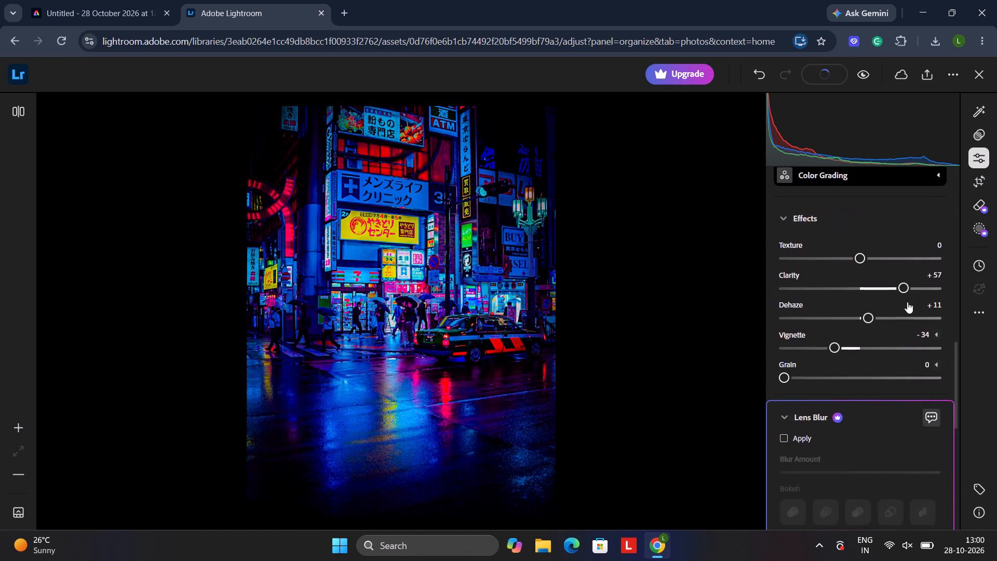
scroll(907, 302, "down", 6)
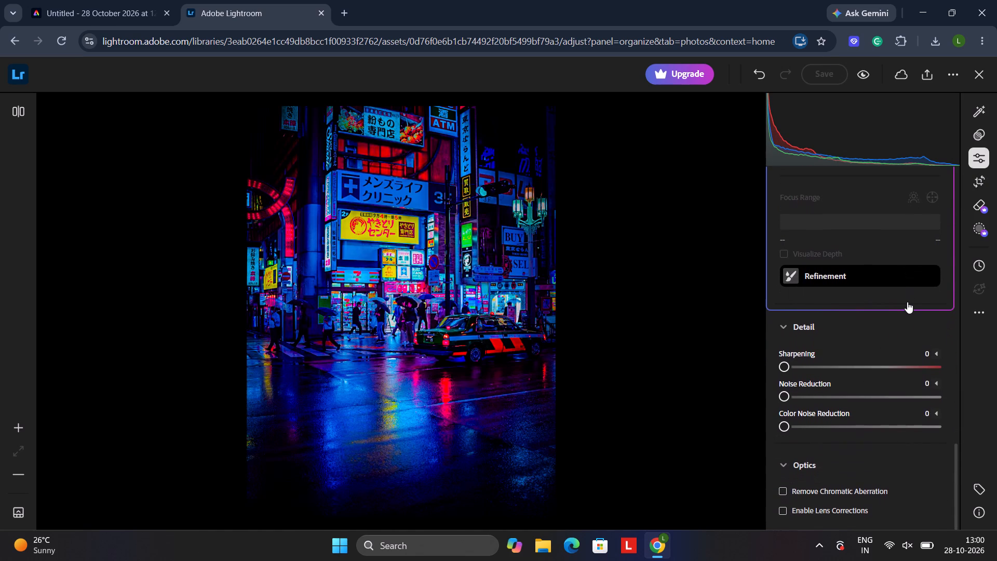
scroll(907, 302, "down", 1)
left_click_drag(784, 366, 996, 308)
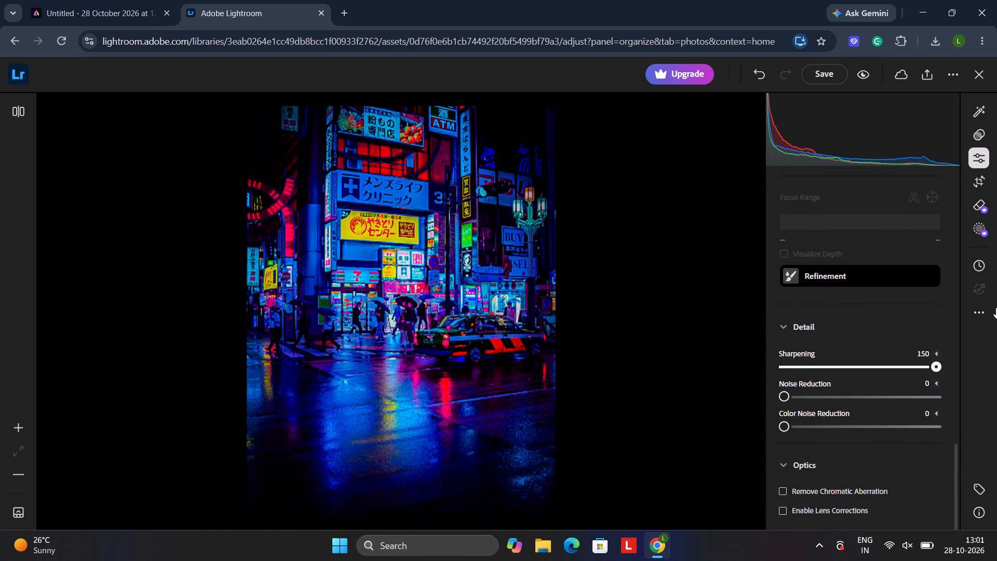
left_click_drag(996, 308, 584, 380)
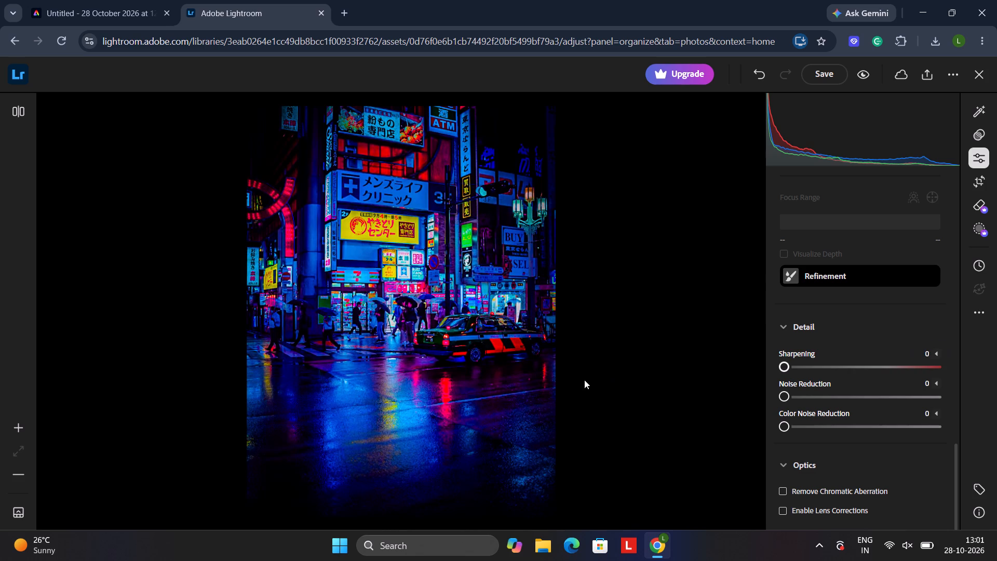
Set Noise Reduction to 53 and inspect the smoothed photo up close before returning to the full view.
left_click_drag(789, 397, 865, 394)
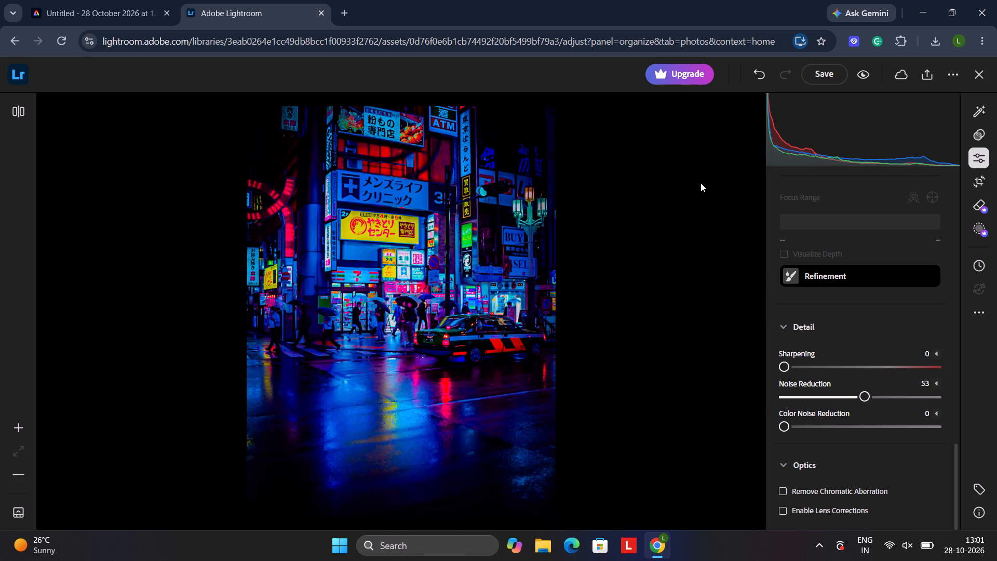
left_click(453, 234)
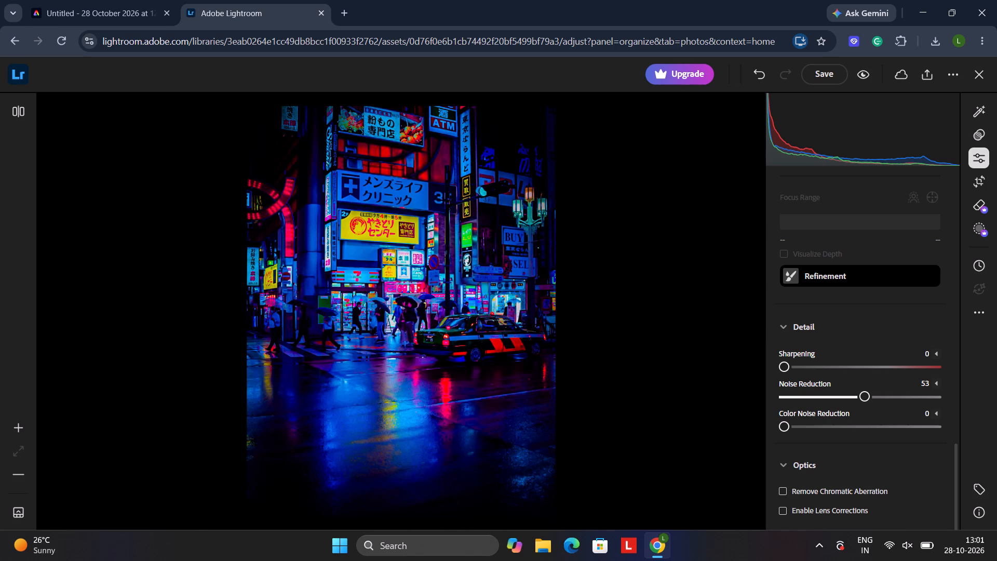
double_click(453, 234)
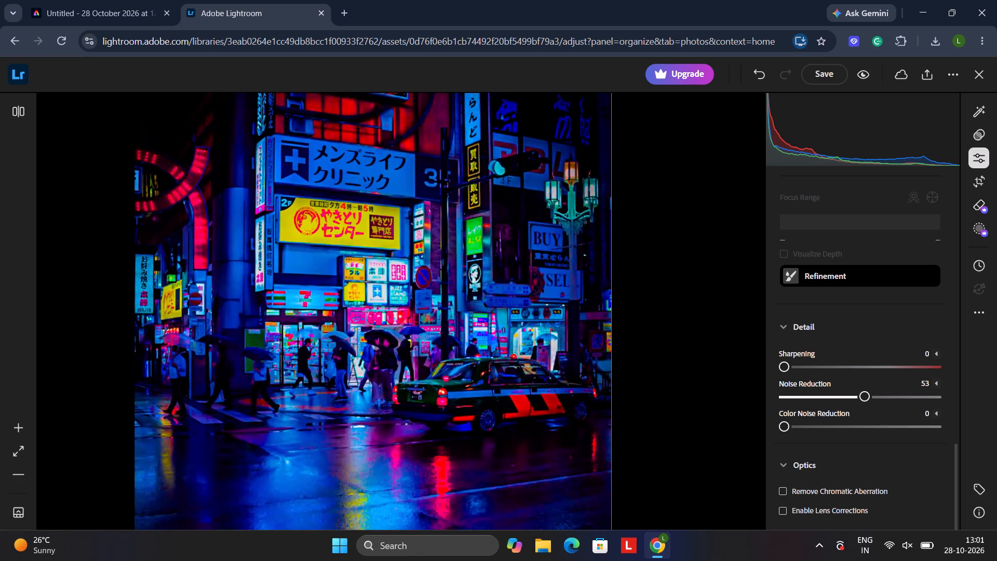
double_click(453, 234)
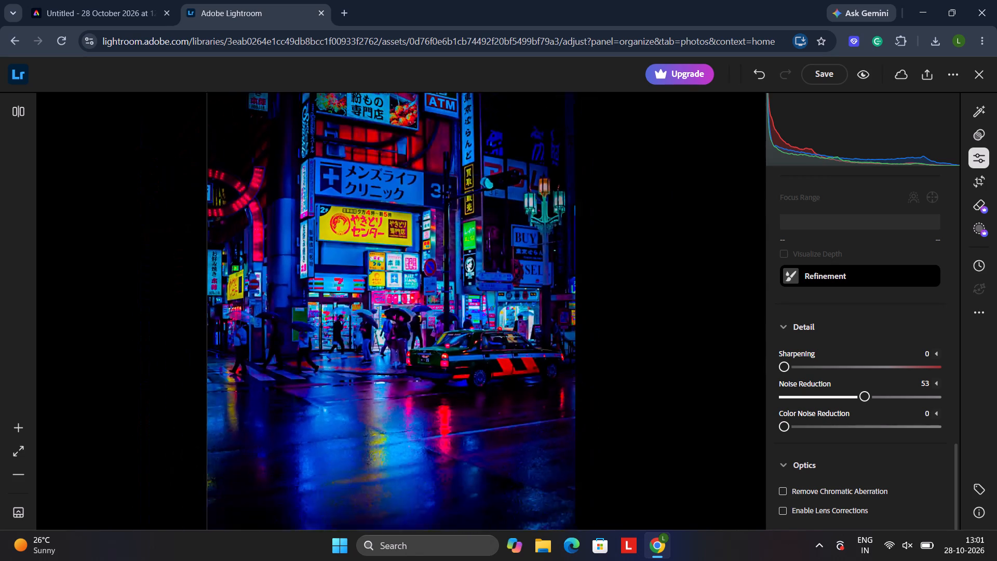
left_click(453, 234)
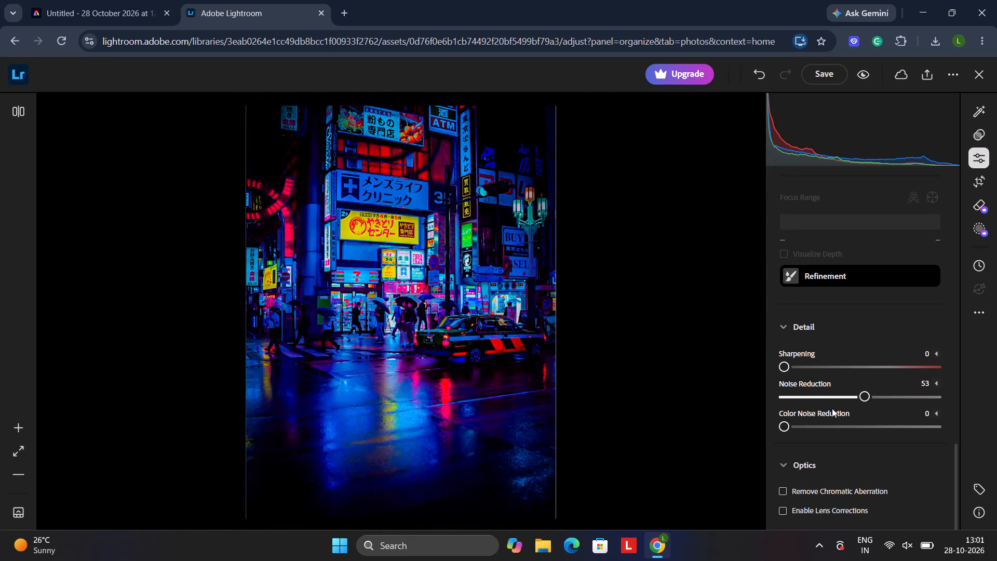
Raise Color Noise Reduction through 16 and 40 to 73.
scroll(832, 408, "down", 2)
scroll(845, 461, "down", 1)
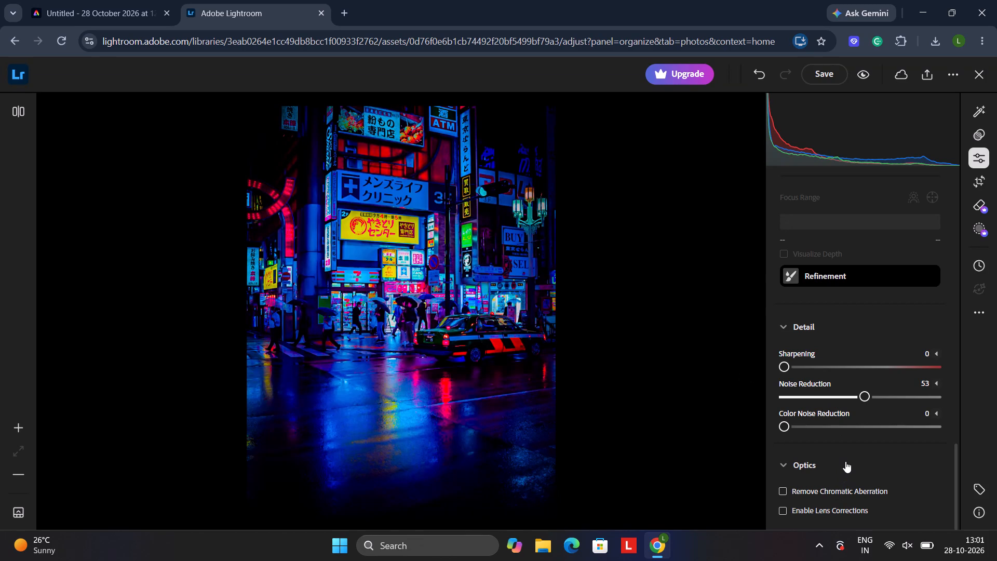
left_click(805, 428)
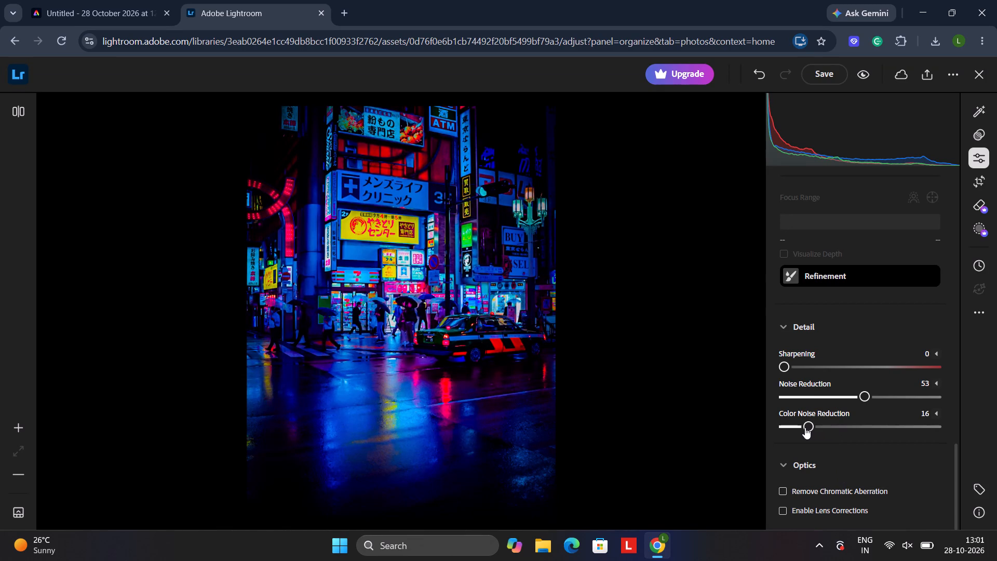
left_click_drag(805, 428, 844, 428)
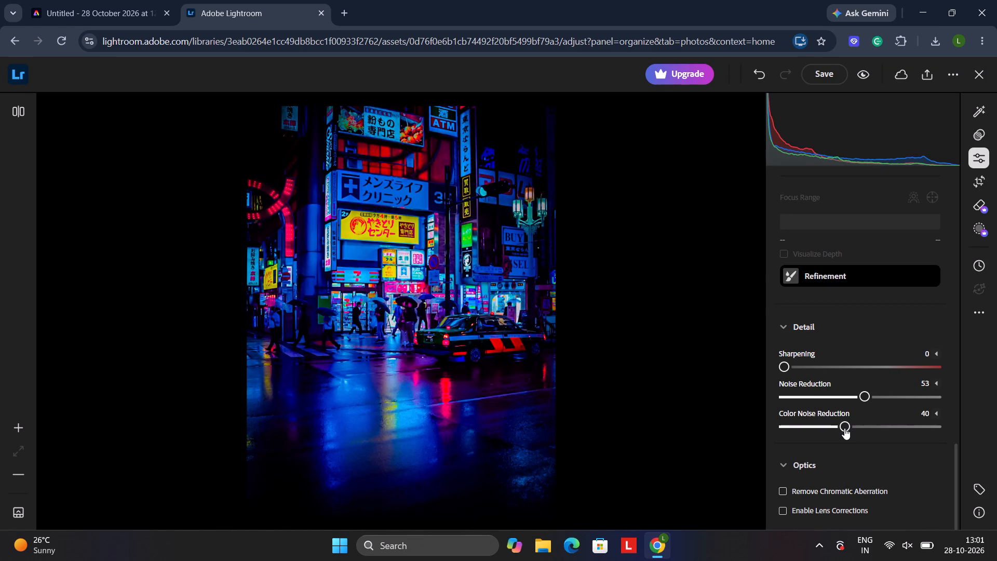
left_click(899, 429)
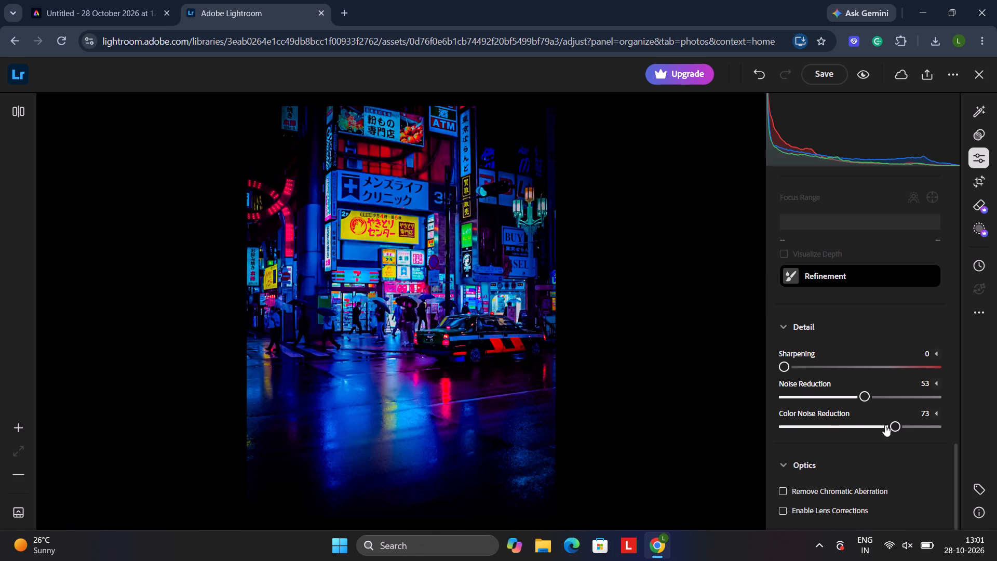
Try Color Noise Reduction at 14, 97, 11 and 90, and set it to 6.
left_click(802, 428)
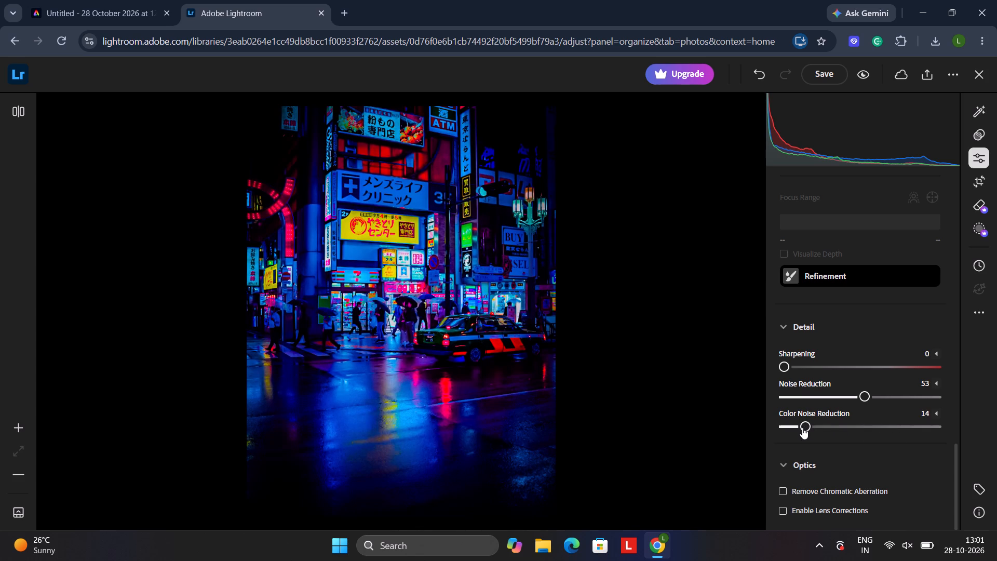
left_click_drag(802, 428, 937, 405)
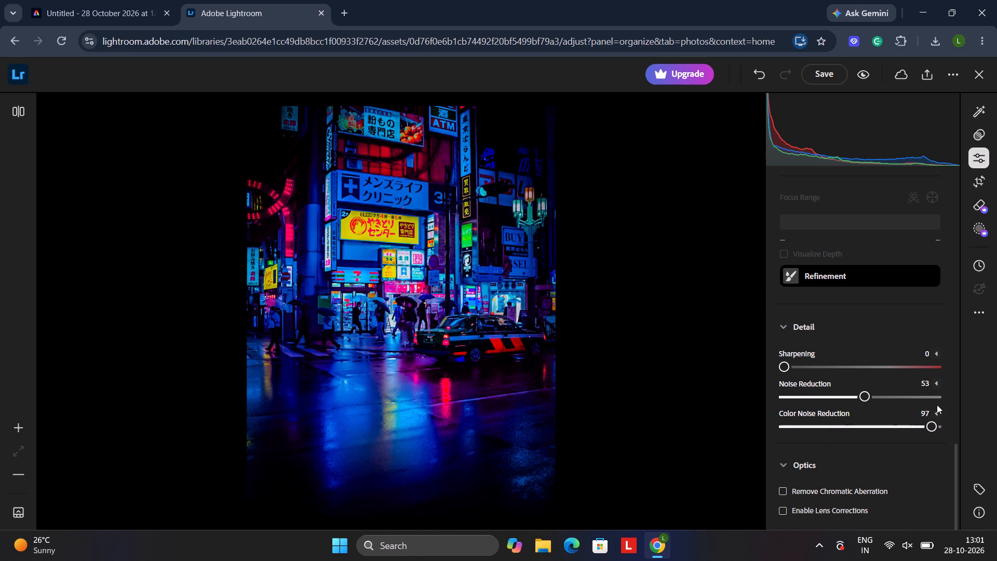
left_click(798, 424)
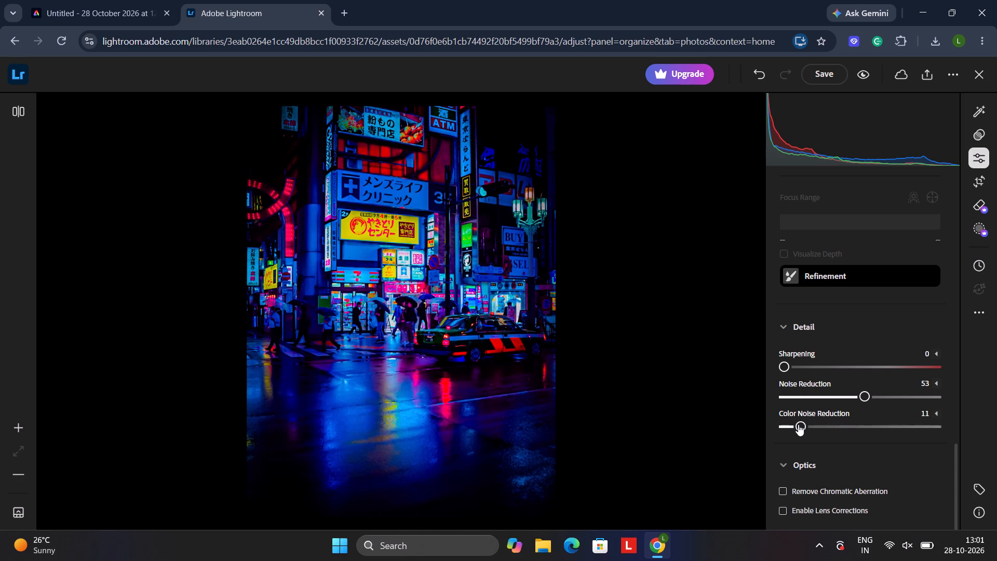
left_click_drag(798, 424, 926, 407)
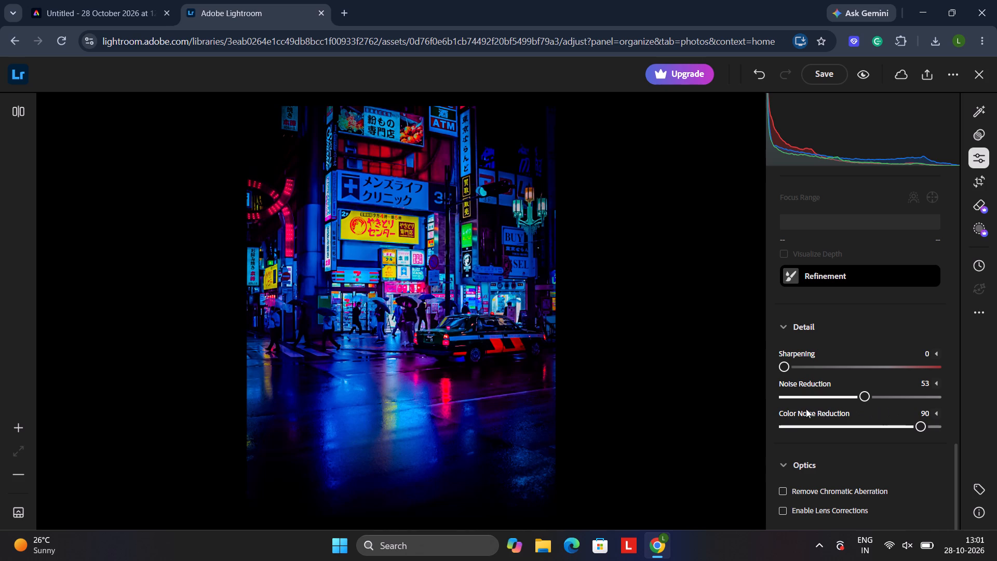
left_click(790, 423)
Enable Remove Chromatic Aberration in the Optics settings, toggling it off and on to compare the effect.
scroll(790, 423, "down", 3)
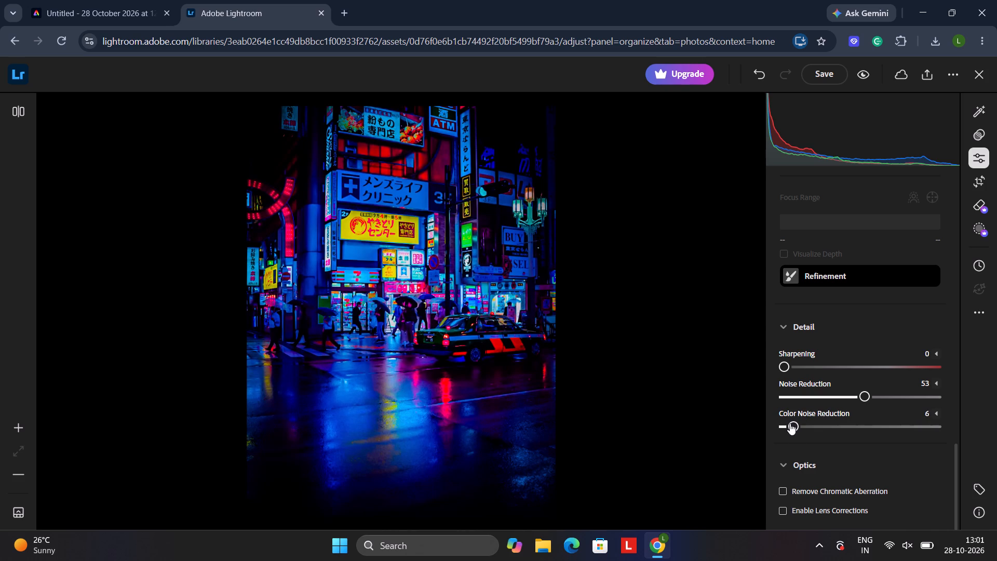
left_click(823, 489)
left_click(796, 487)
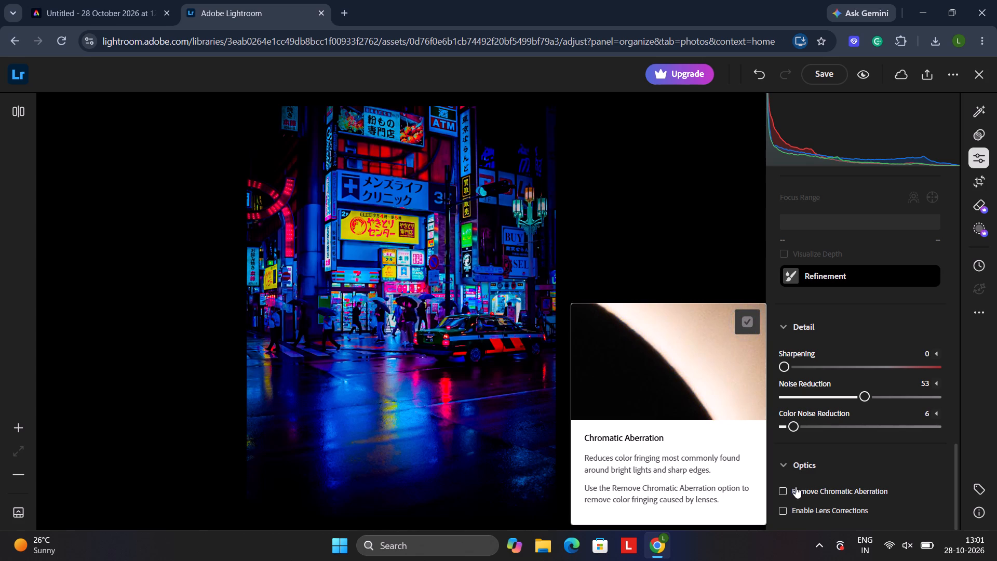
left_click(785, 489)
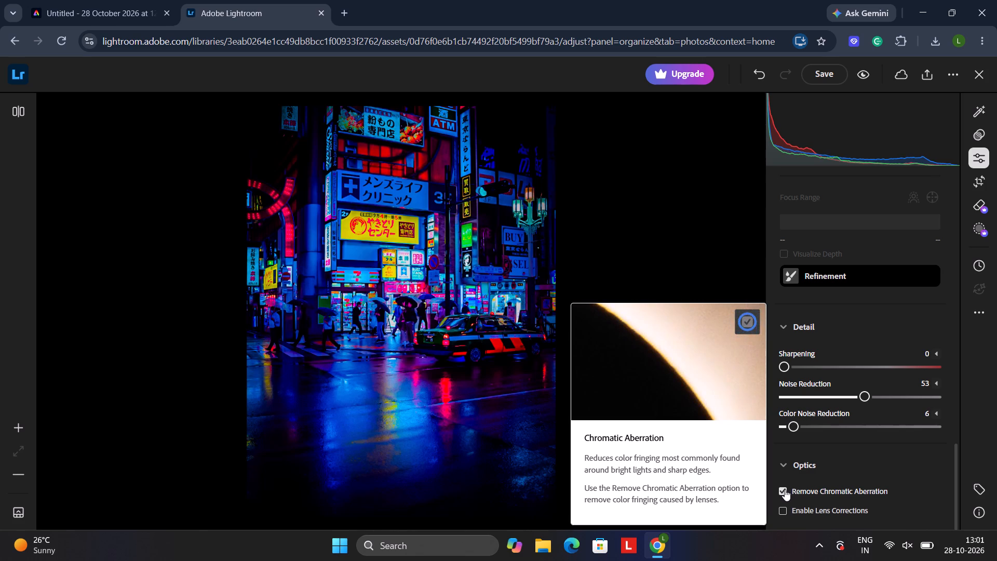
left_click(785, 489)
left_click(785, 489)
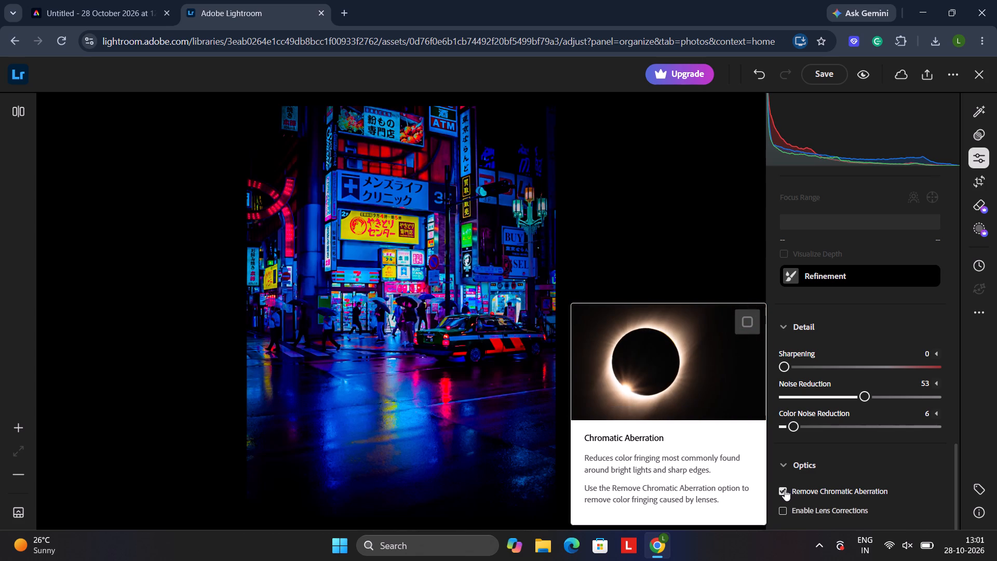
left_click(785, 489)
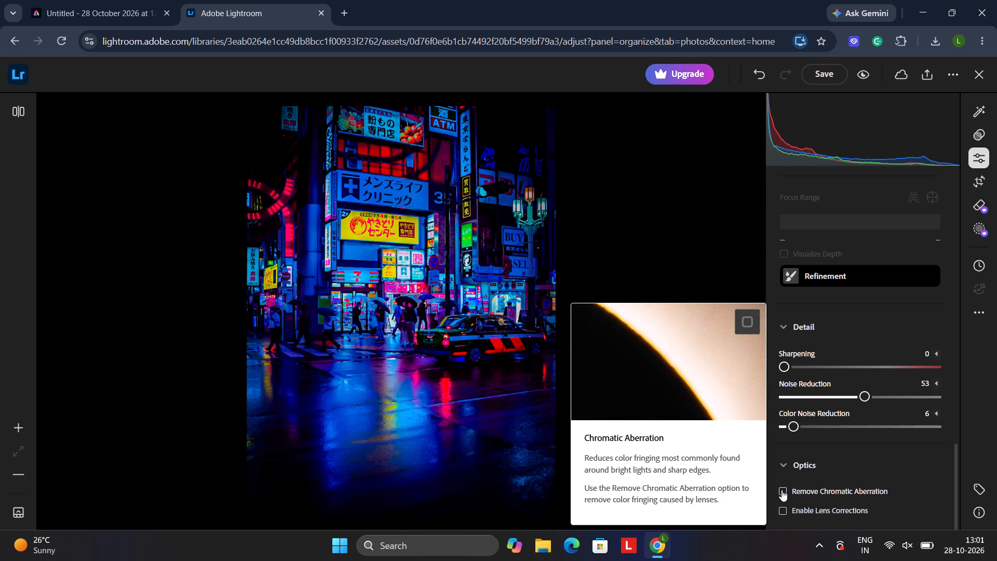
left_click(782, 490)
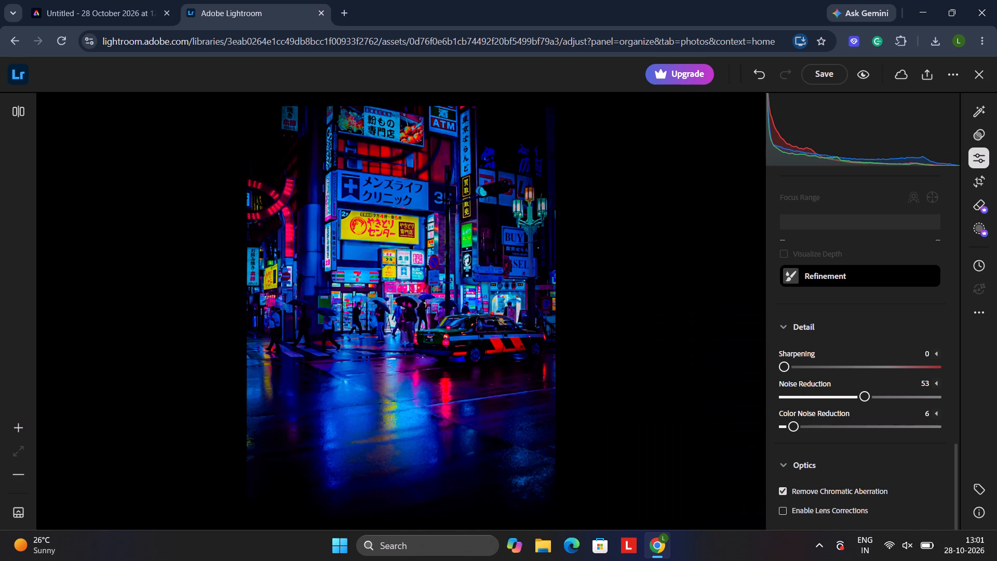
Examine the taxi area up close while toggling Remove Chromatic Aberration off and on, and return to a view of the whole photo.
double_click(530, 319)
left_click(512, 326)
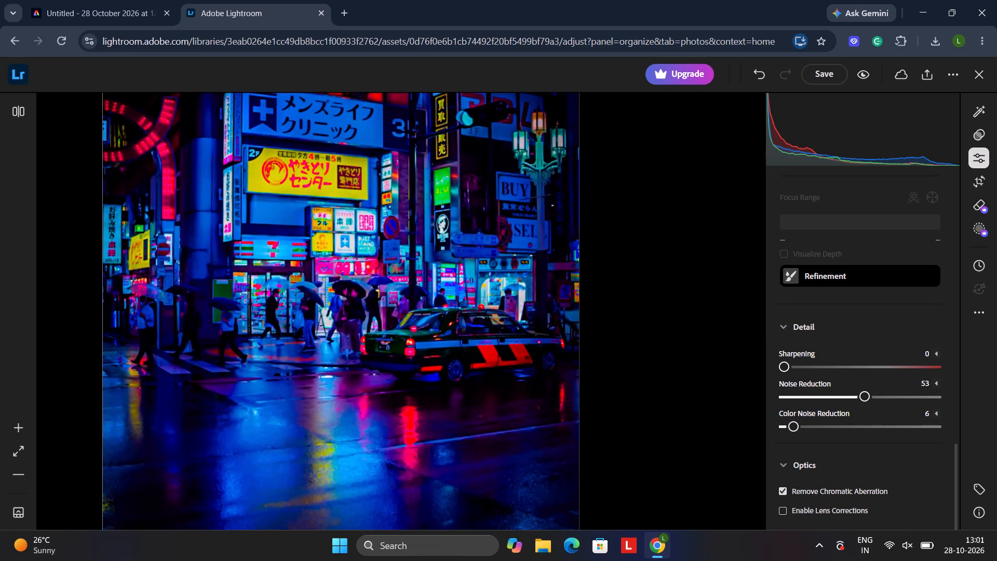
left_click_drag(512, 326, 534, 365)
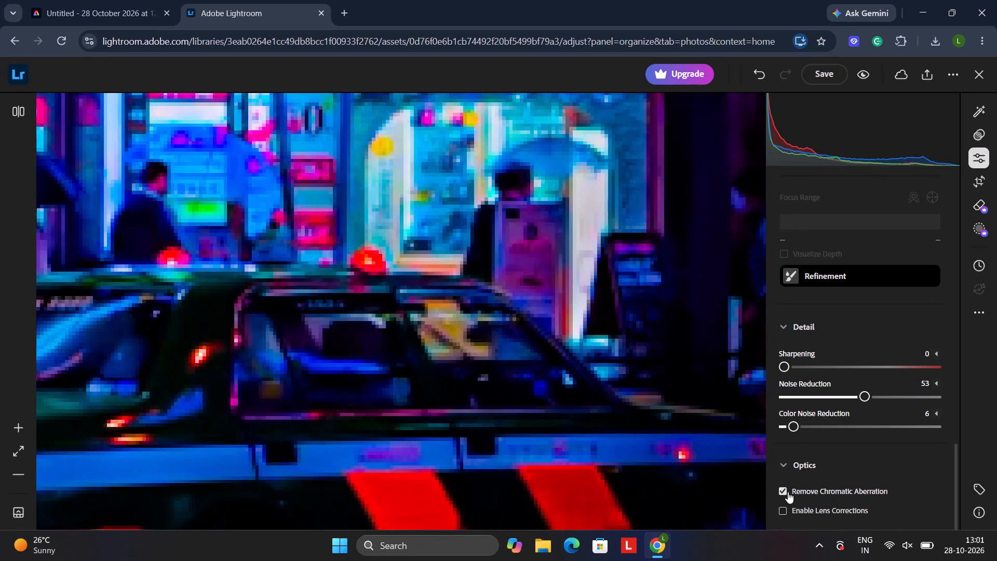
left_click(787, 491)
left_click(787, 491)
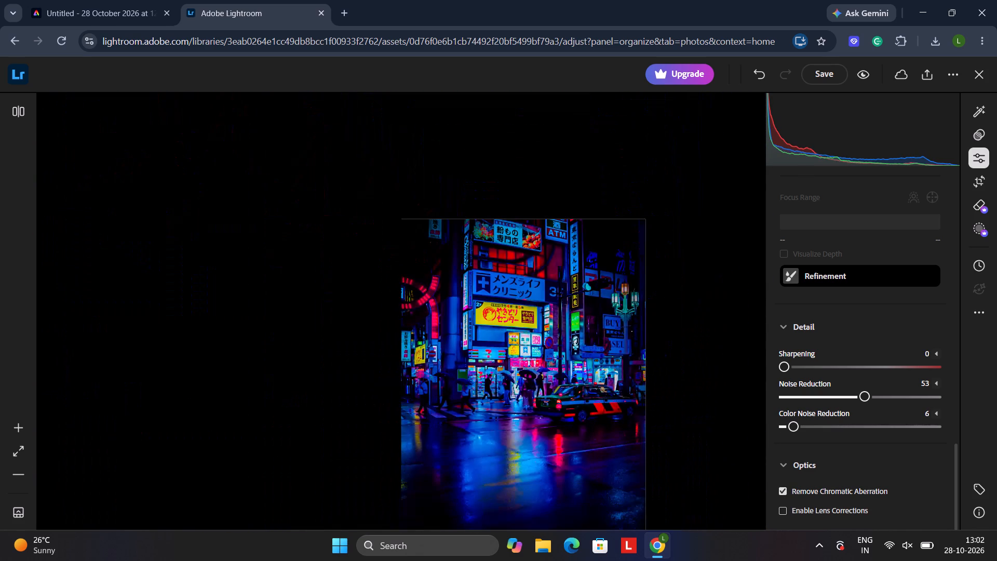
scroll(655, 397, "down", 1)
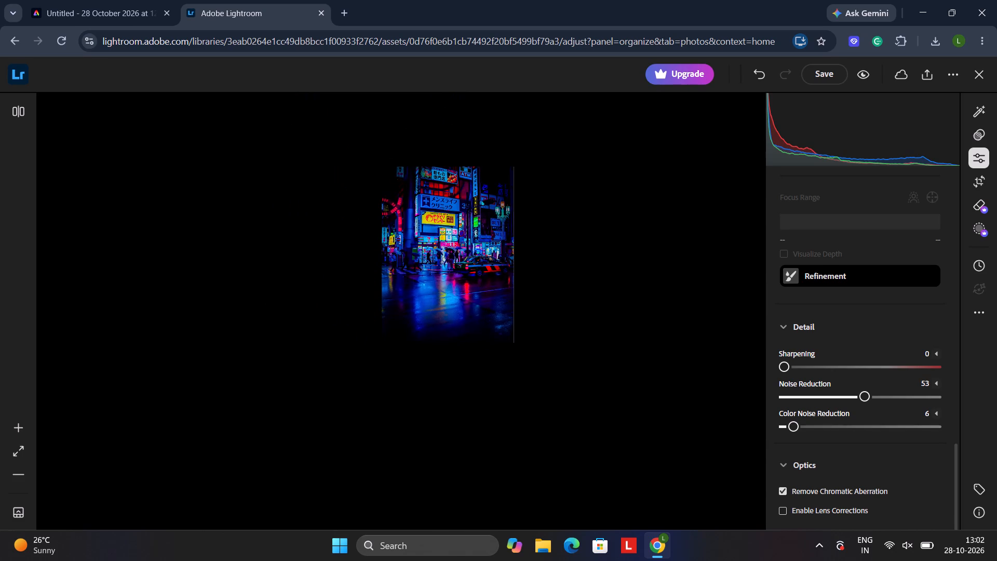
scroll(589, 310, "up", 1)
scroll(589, 310, "down", 1)
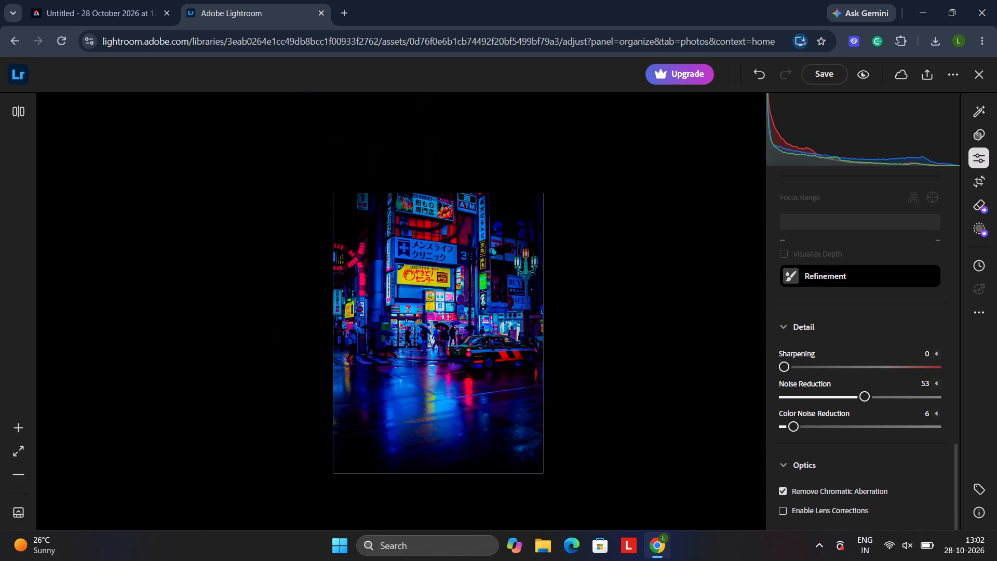
scroll(532, 333, "down", 1)
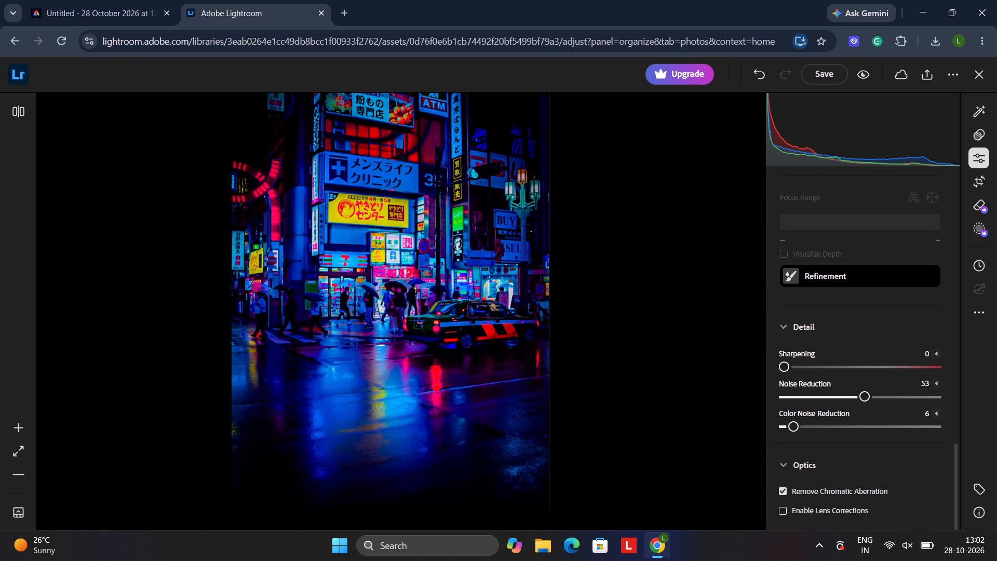
scroll(532, 333, "down", 1)
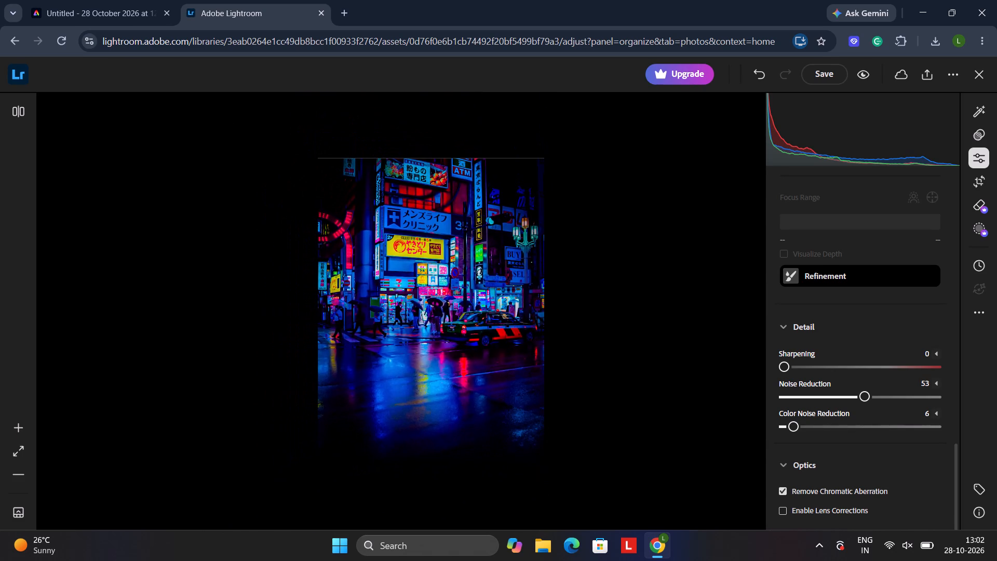
scroll(844, 466, "down", 1)
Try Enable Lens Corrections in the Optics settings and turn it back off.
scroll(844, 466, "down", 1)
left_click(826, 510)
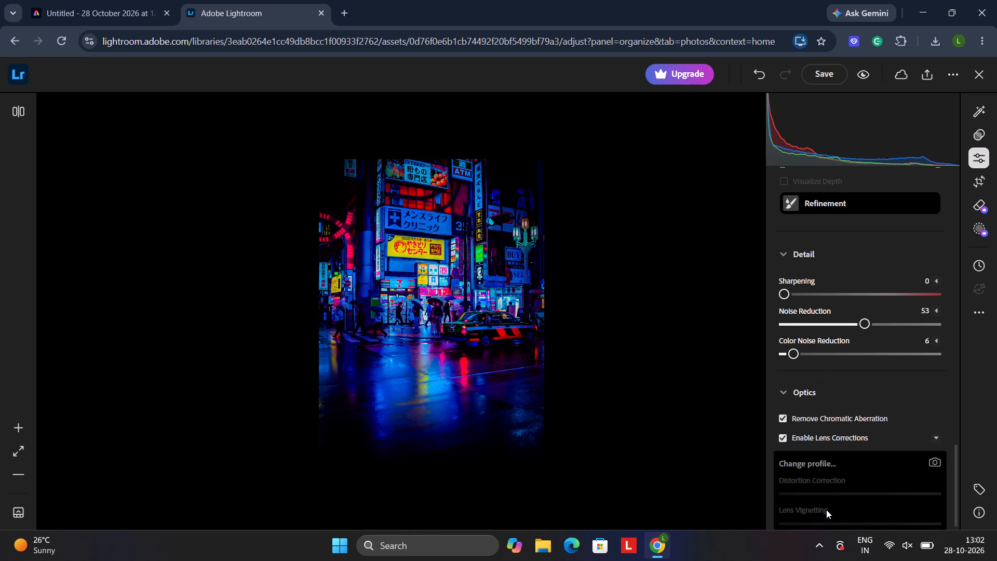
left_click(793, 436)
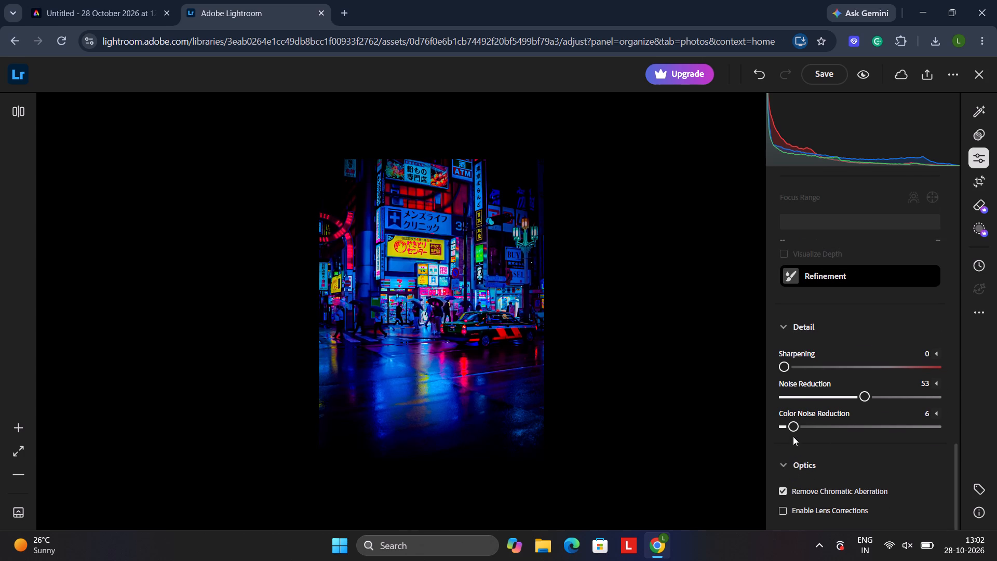
Save the edits made to the photo.
scroll(840, 312, "up", 2)
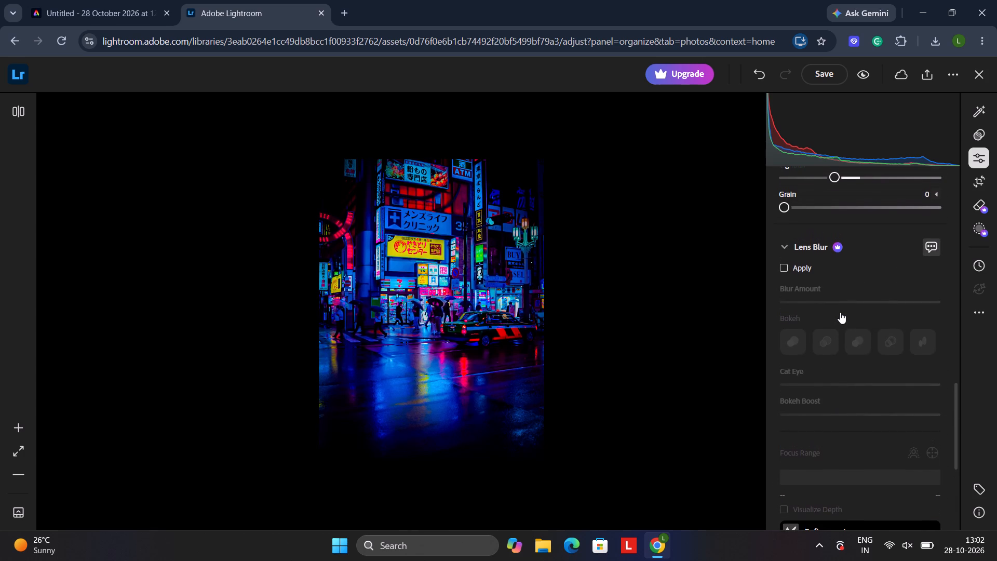
left_click(830, 70)
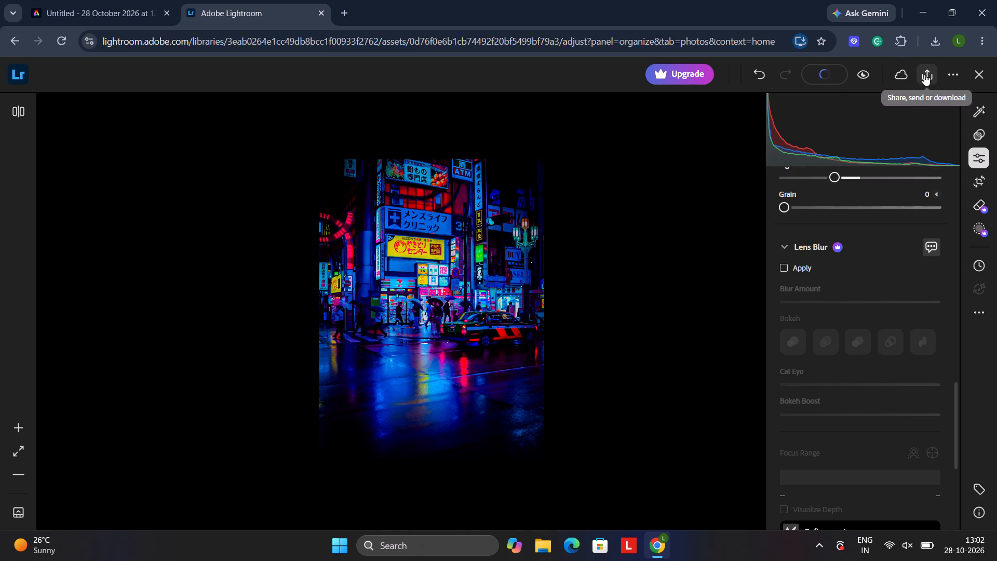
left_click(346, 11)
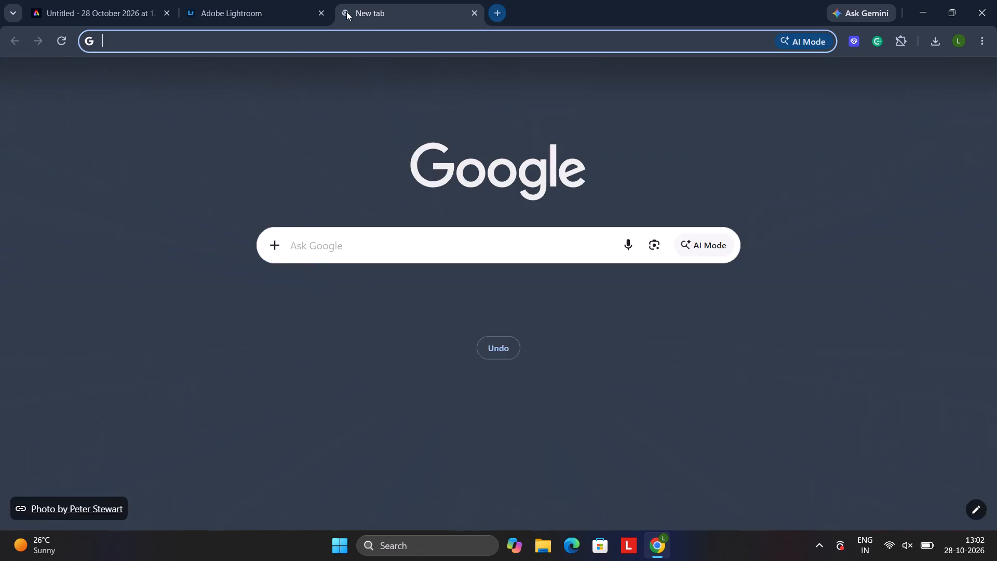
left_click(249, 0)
Download the unedited photo as Original (AVIF).
left_click(924, 70)
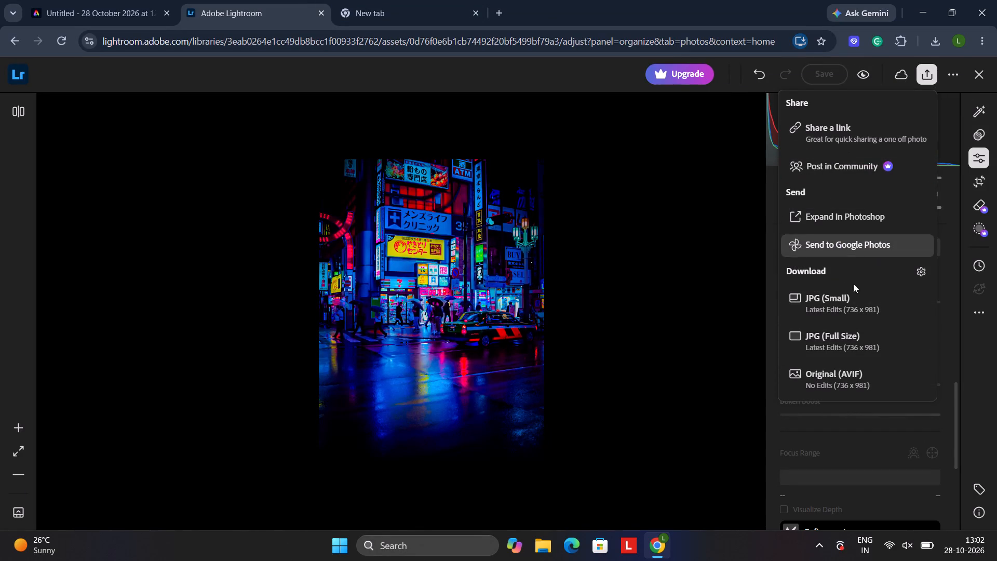
left_click(857, 380)
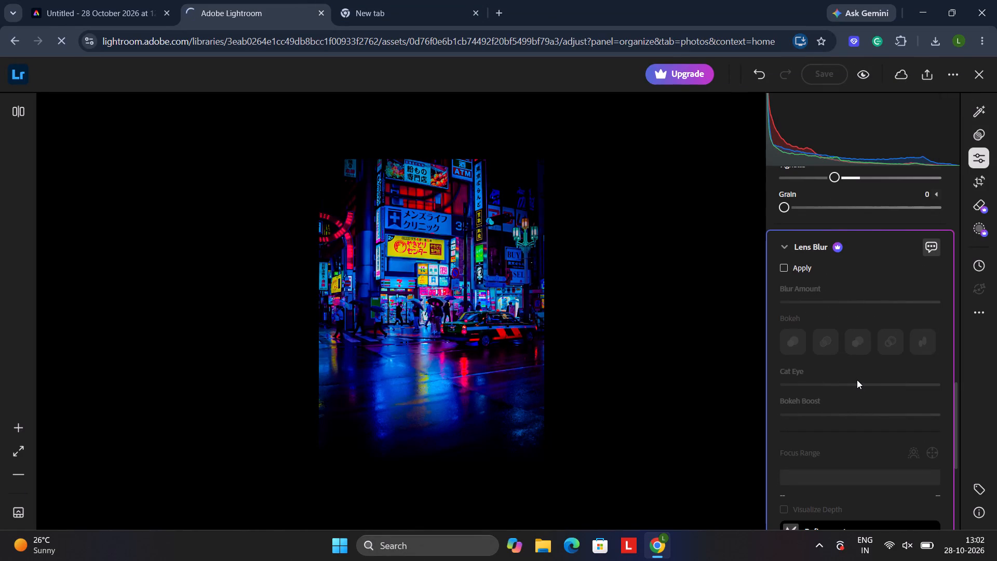
left_click(927, 84)
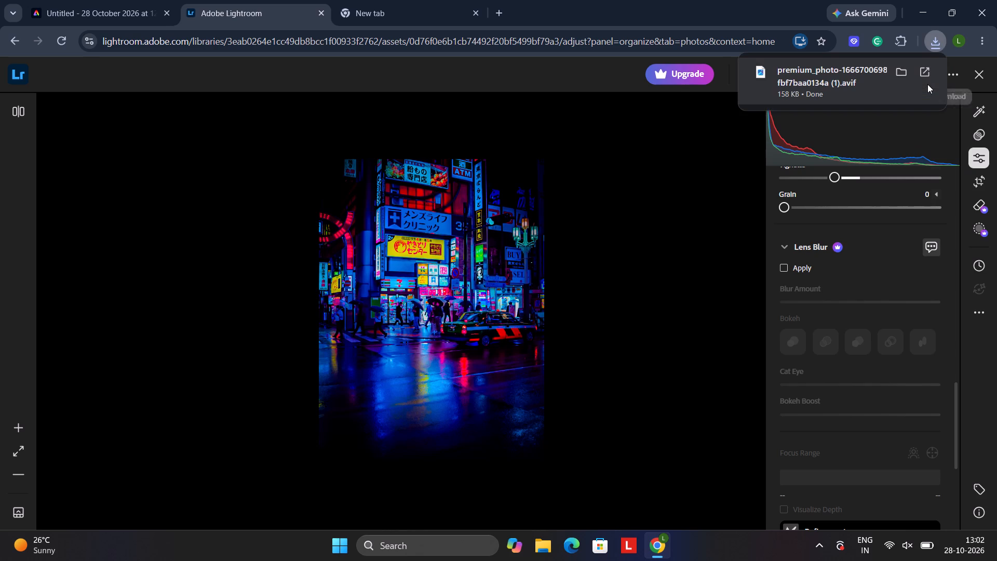
left_click(932, 38)
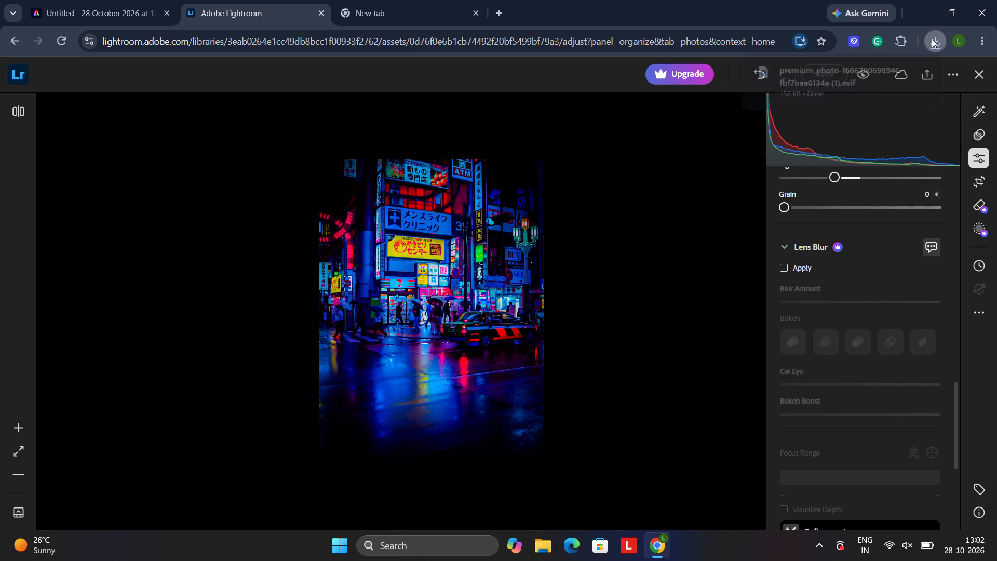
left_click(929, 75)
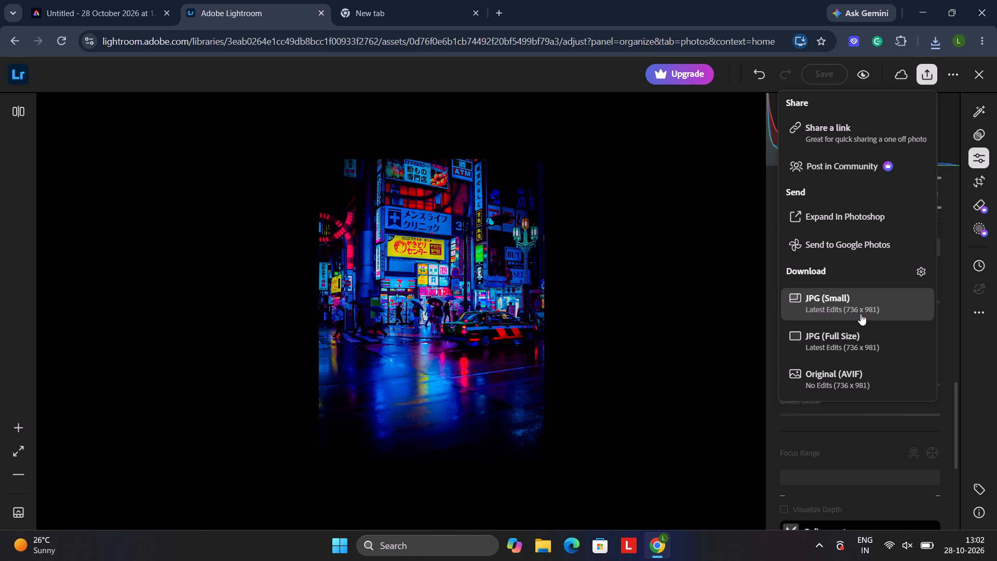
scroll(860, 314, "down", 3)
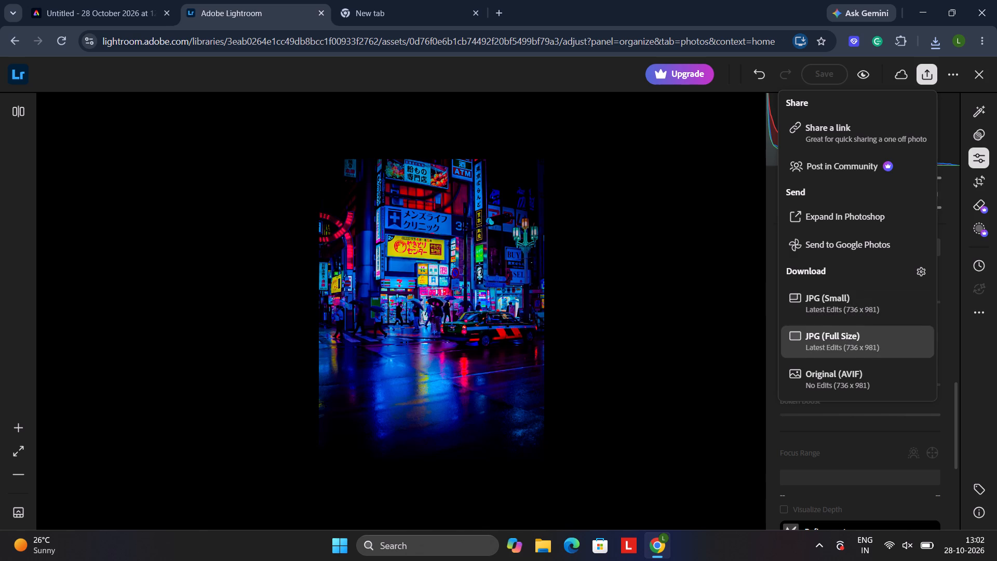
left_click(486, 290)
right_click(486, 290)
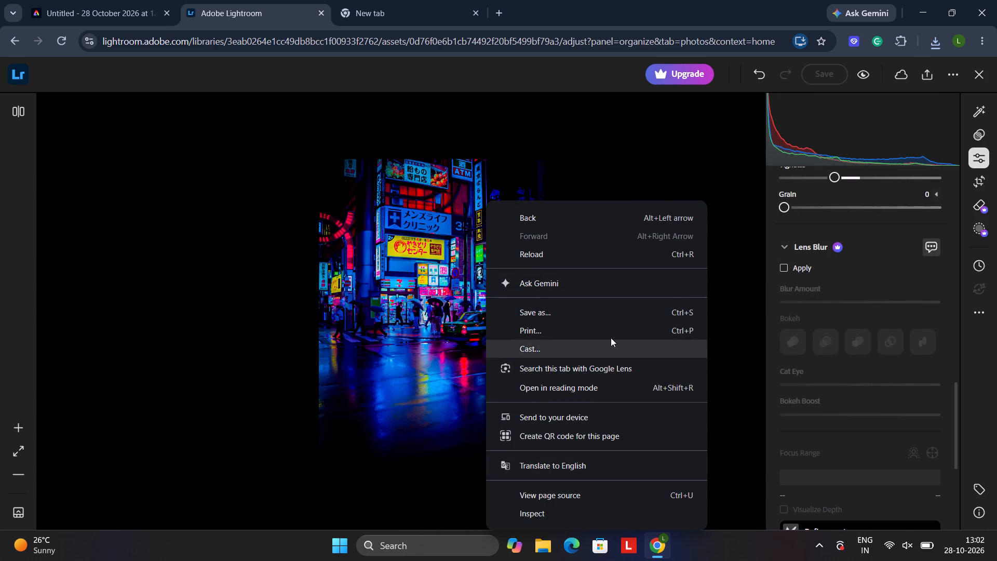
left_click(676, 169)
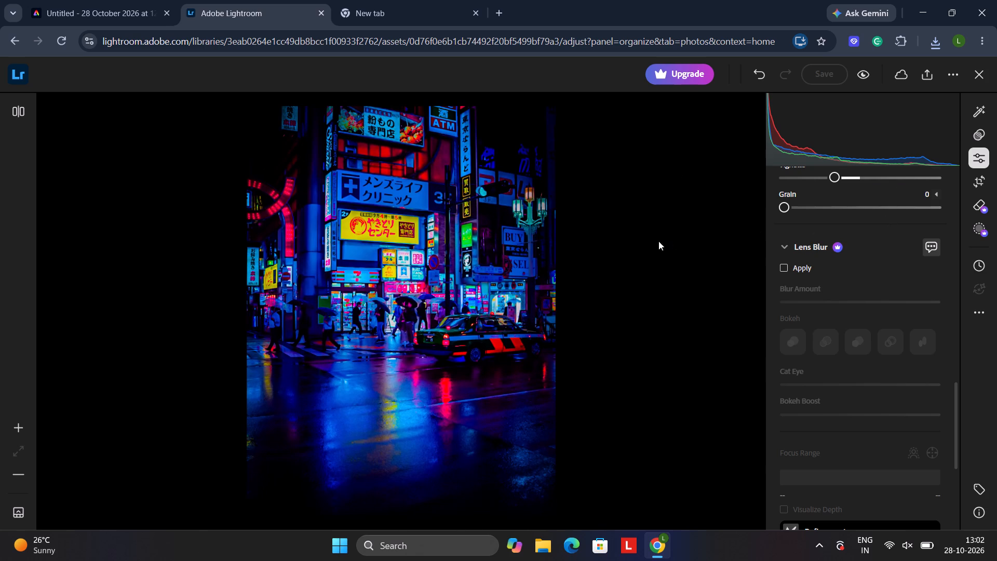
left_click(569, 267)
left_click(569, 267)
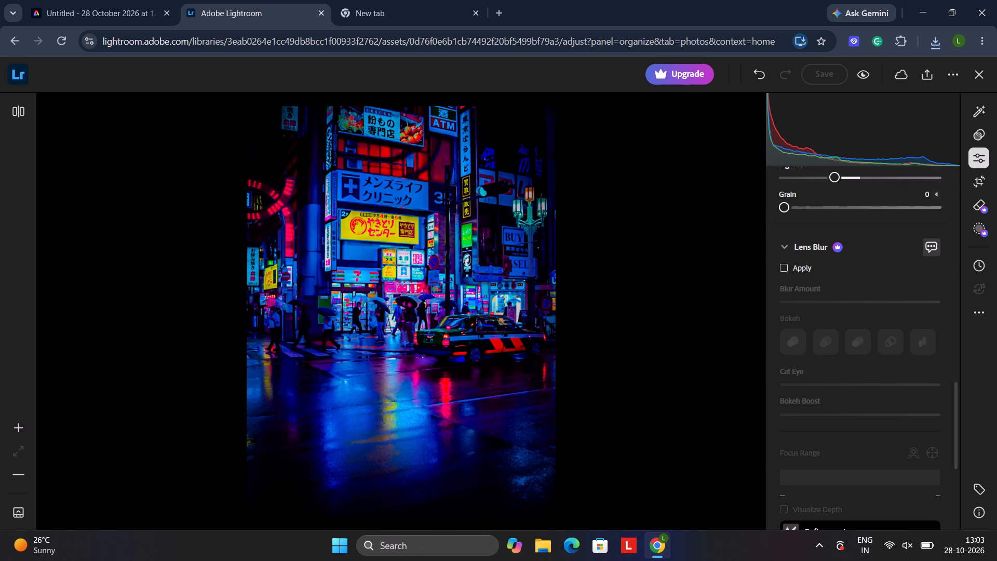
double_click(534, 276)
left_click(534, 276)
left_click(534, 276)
Download the edited photo as JPG (Full Size) with the latest edits.
left_click(924, 76)
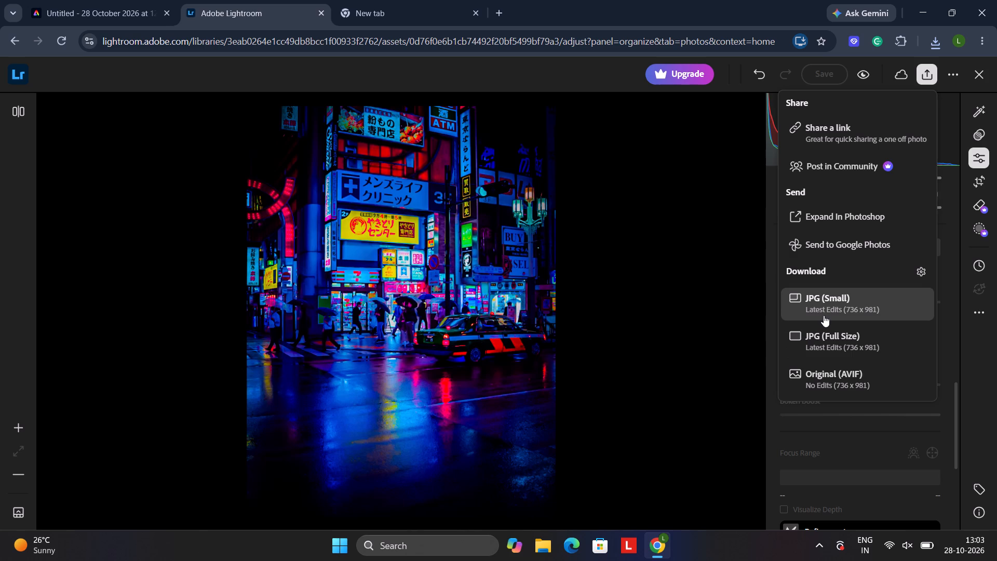
left_click(823, 333)
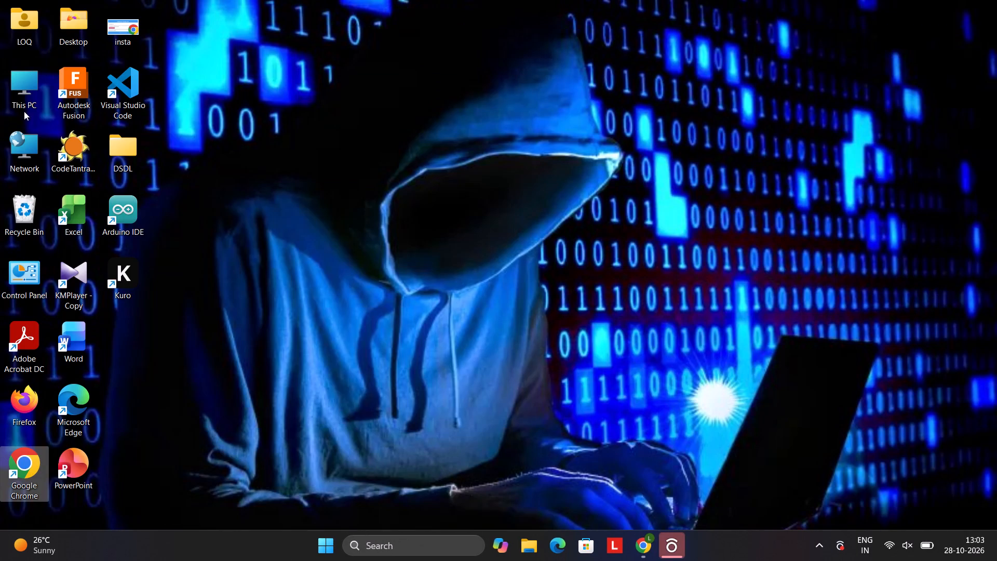
Open the Downloads folder in File Explorer and compare the original AVIF photo with the edited JPG version.
double_click(19, 72)
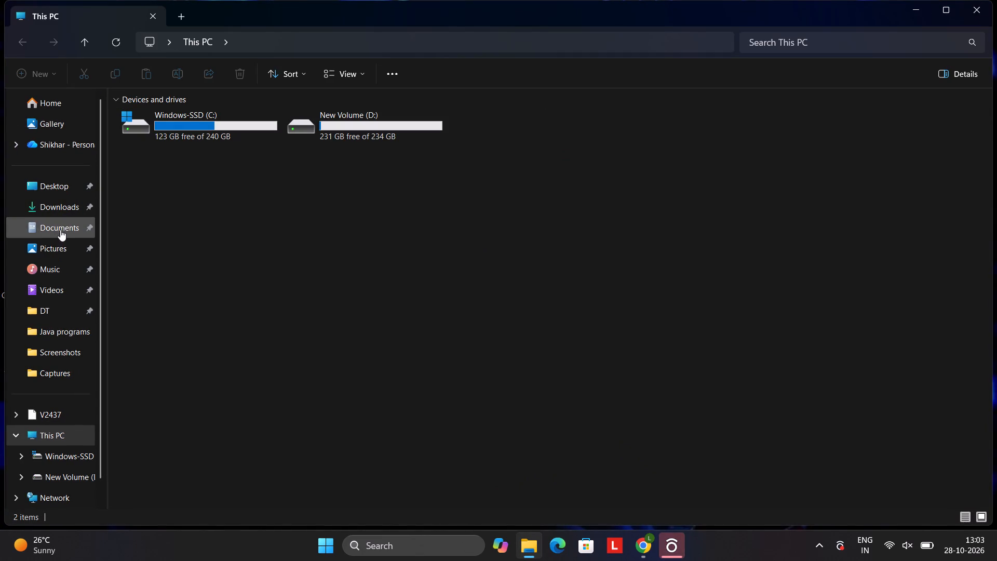
left_click(71, 212)
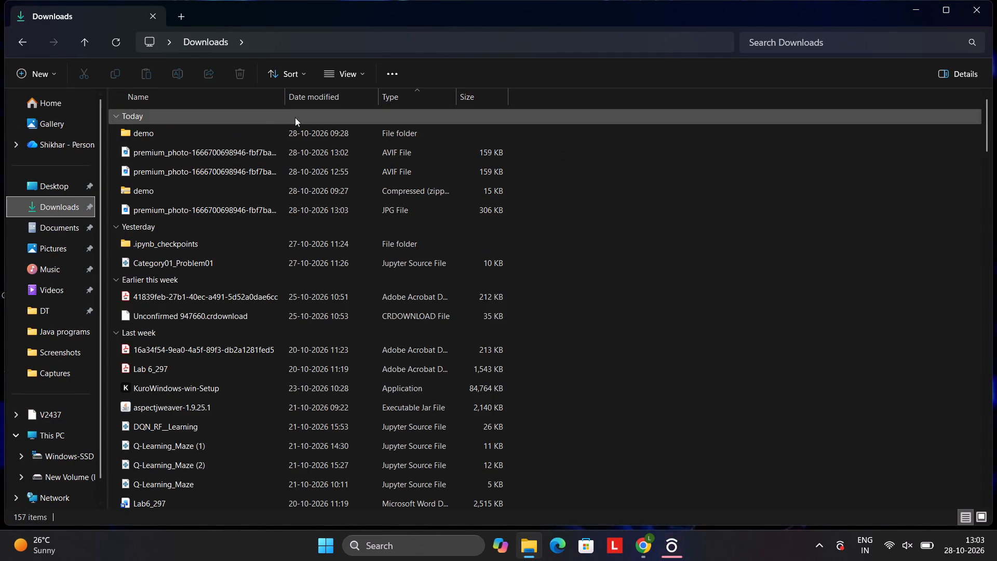
double_click(237, 155)
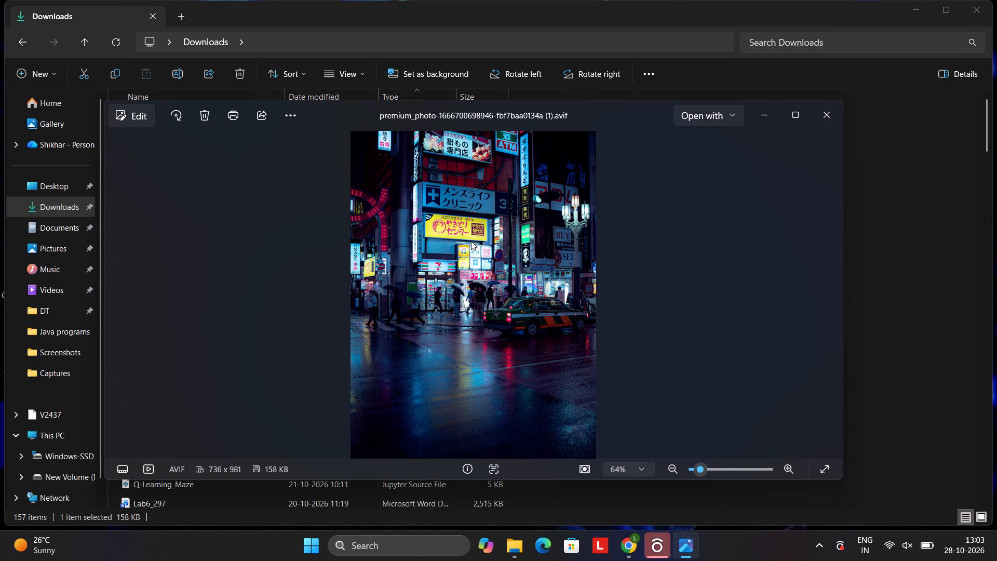
key("Right")
key("Right")
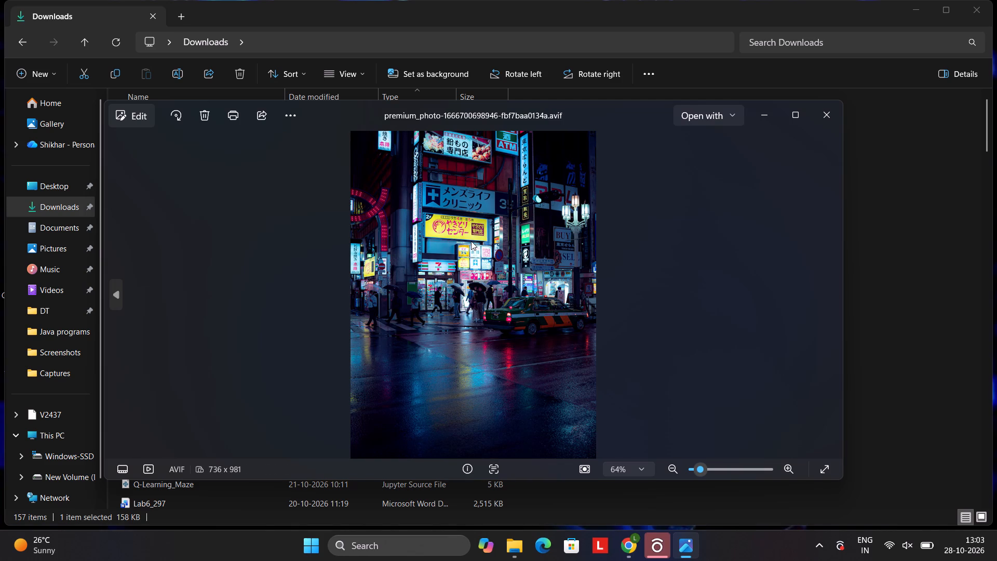
key("Right")
key("Right")
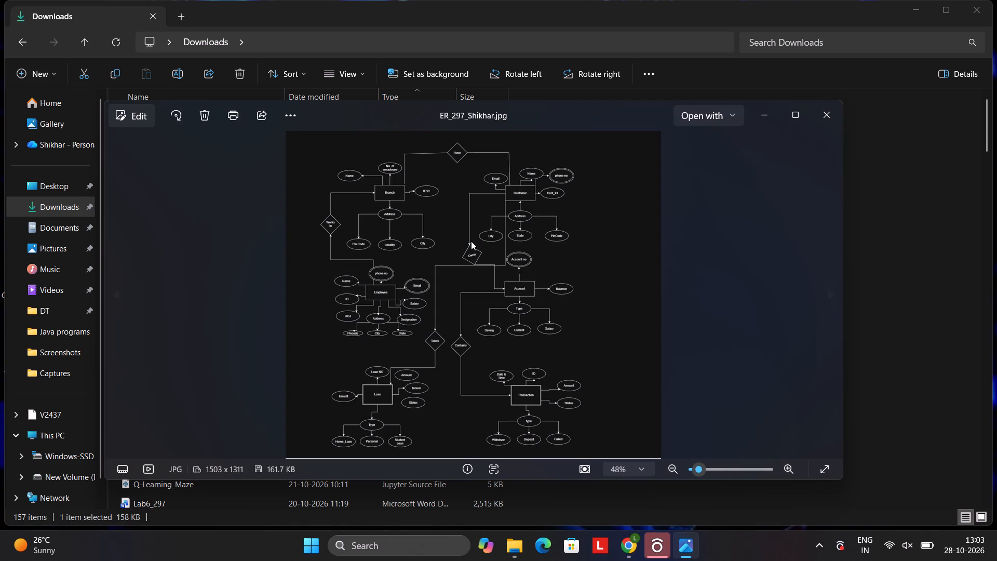
left_click(832, 113)
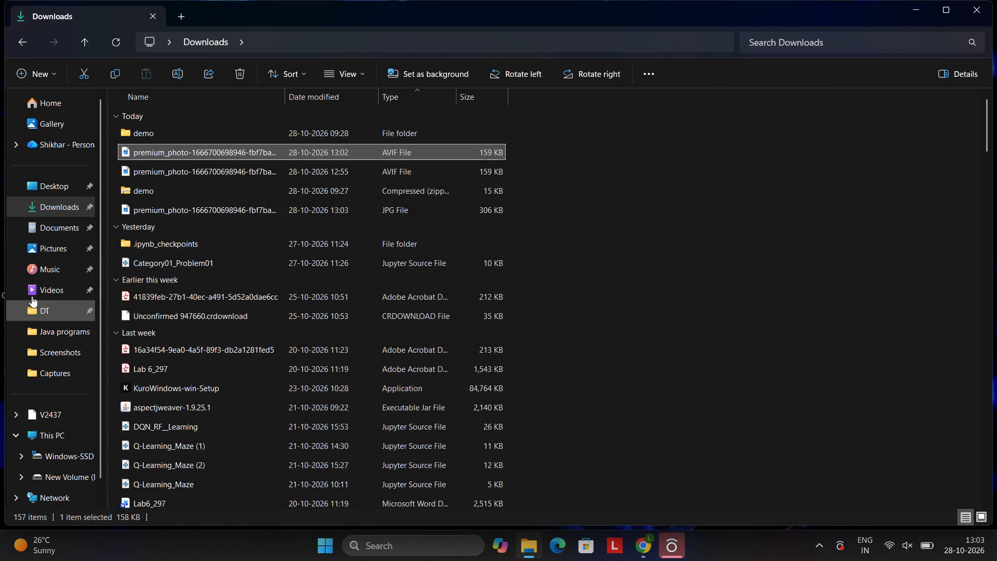
double_click(249, 208)
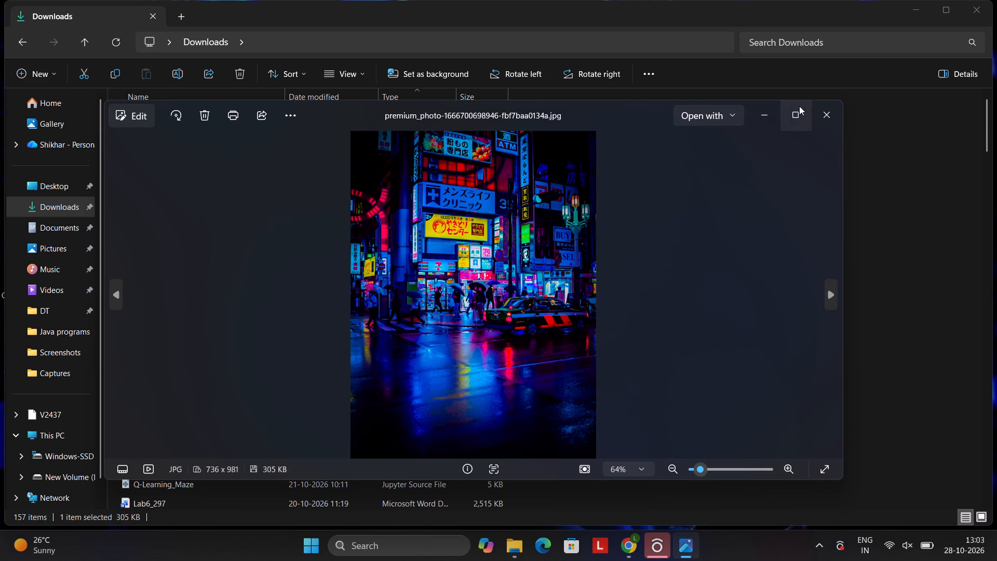
left_click(821, 111)
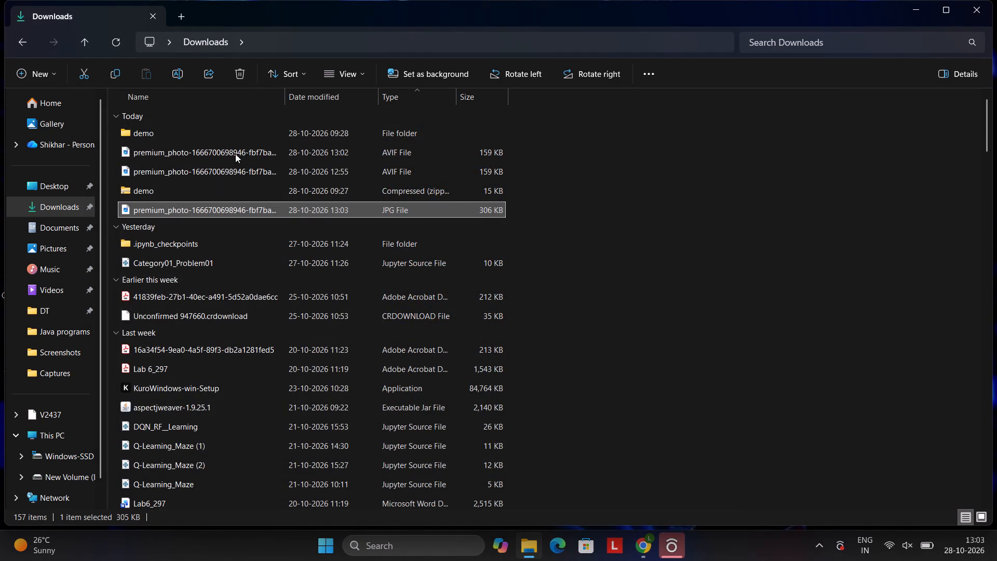
double_click(240, 150)
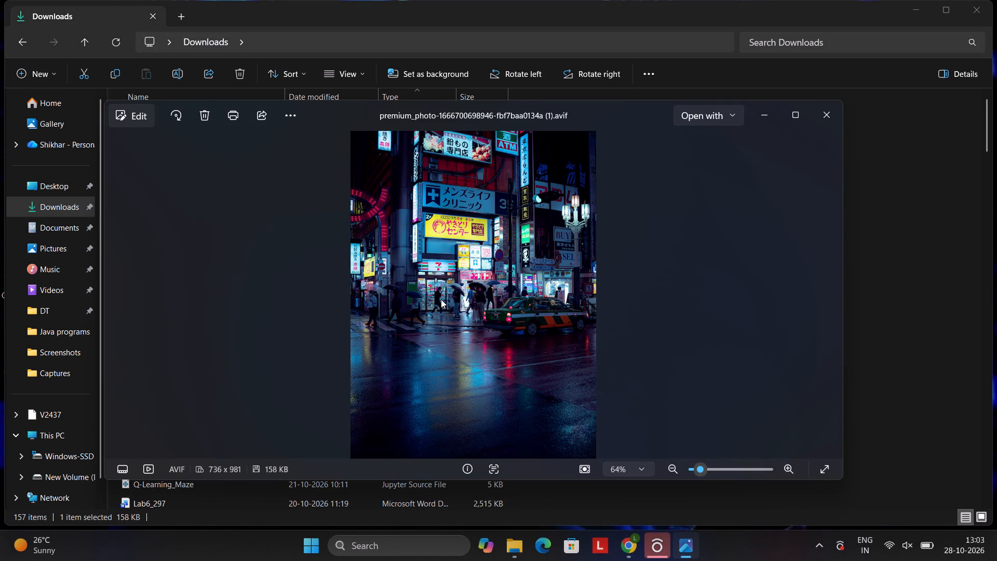
left_click(830, 112)
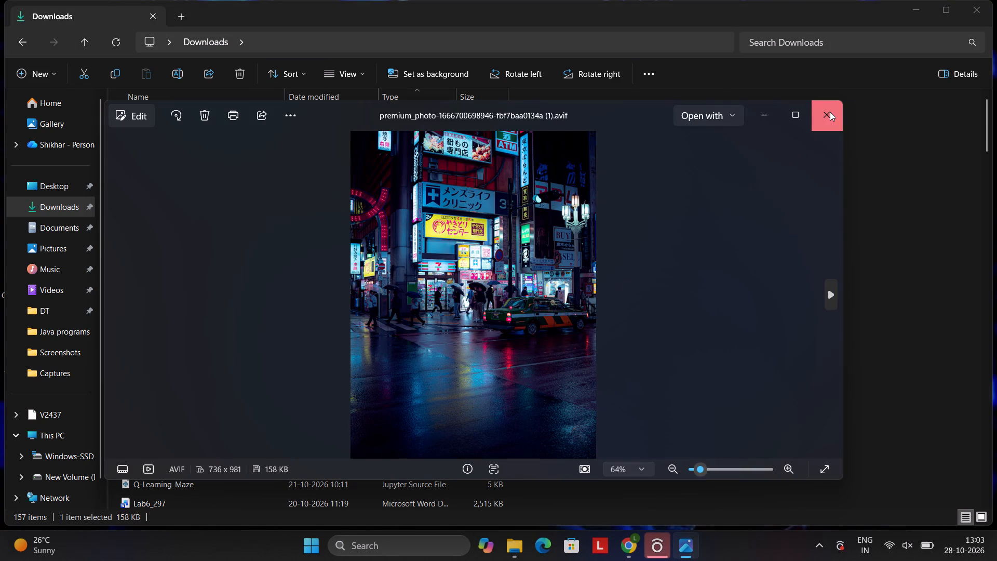
double_click(283, 215)
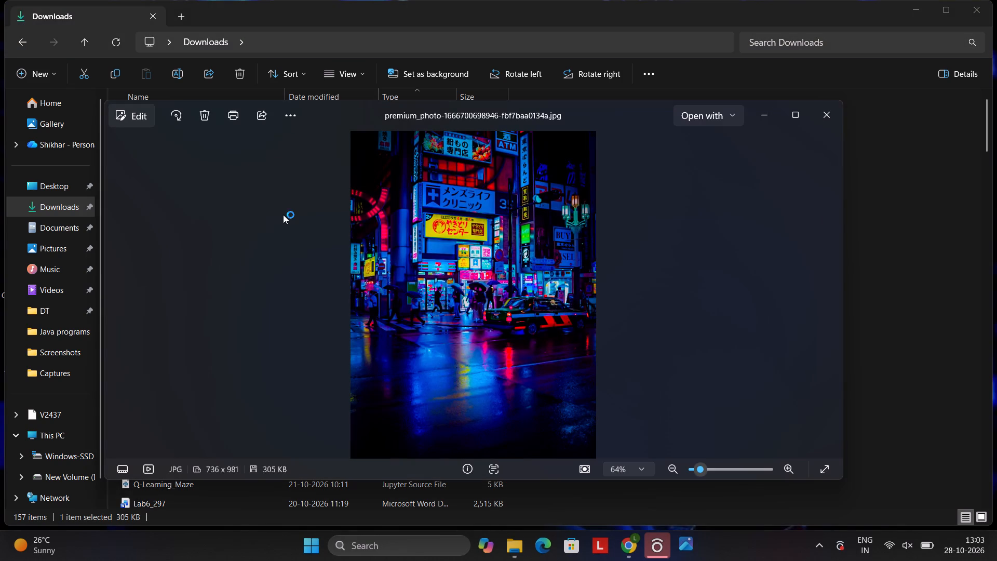
left_click(820, 108)
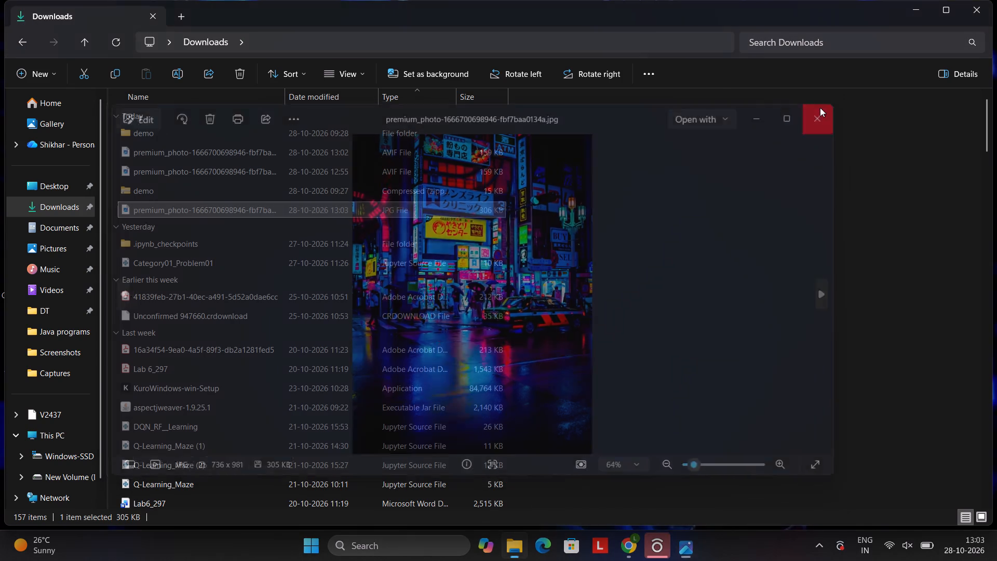
Delete both premium_photo AVIF files from the Downloads folder, keeping the edited JPG.
left_click(348, 152)
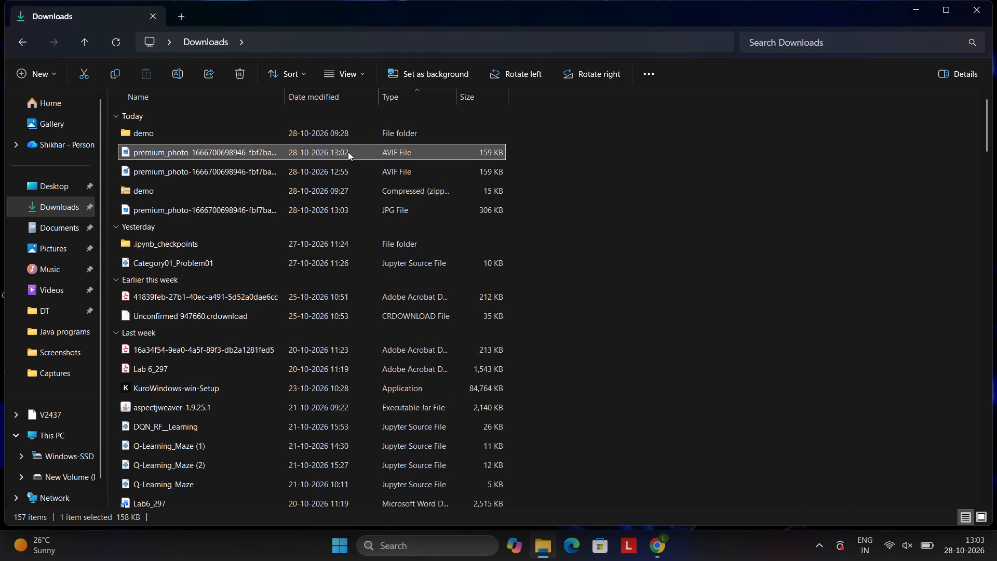
key("Delete")
key("Down")
key("Up")
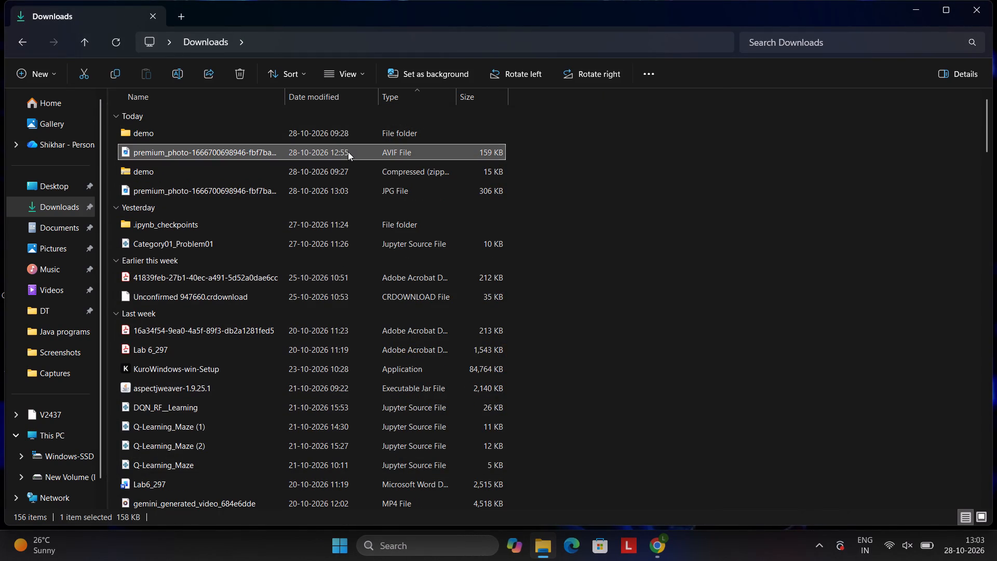
left_click(348, 152)
key("Delete")
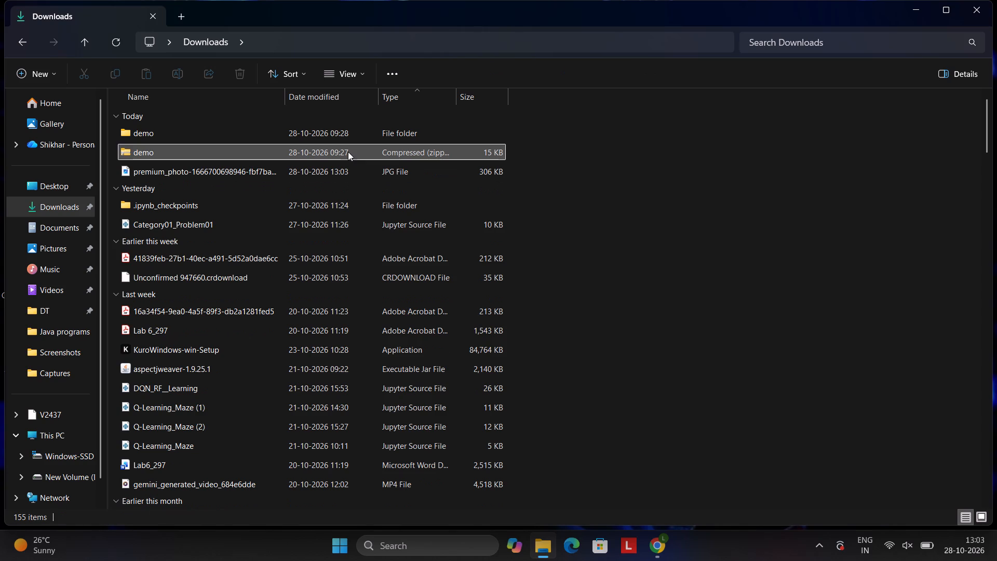
View the edited premium_photo JPG once more and close the Downloads window.
double_click(358, 166)
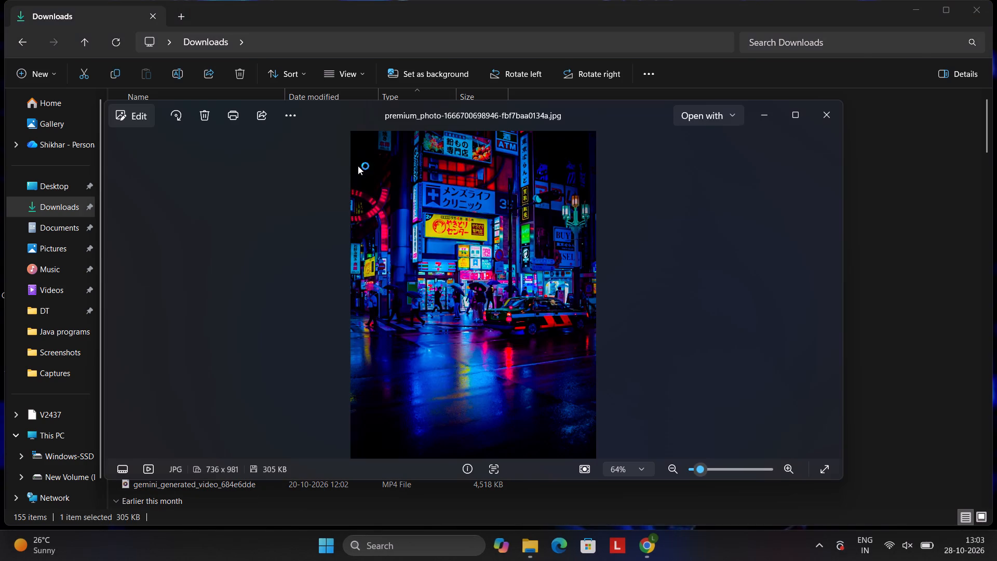
left_click(823, 113)
left_click(996, 11)
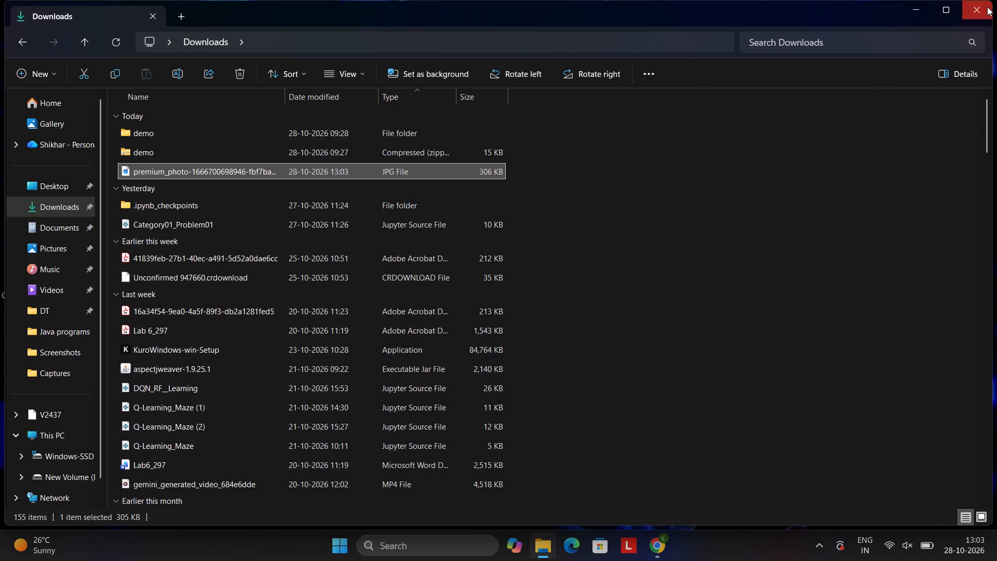
left_click(987, 7)
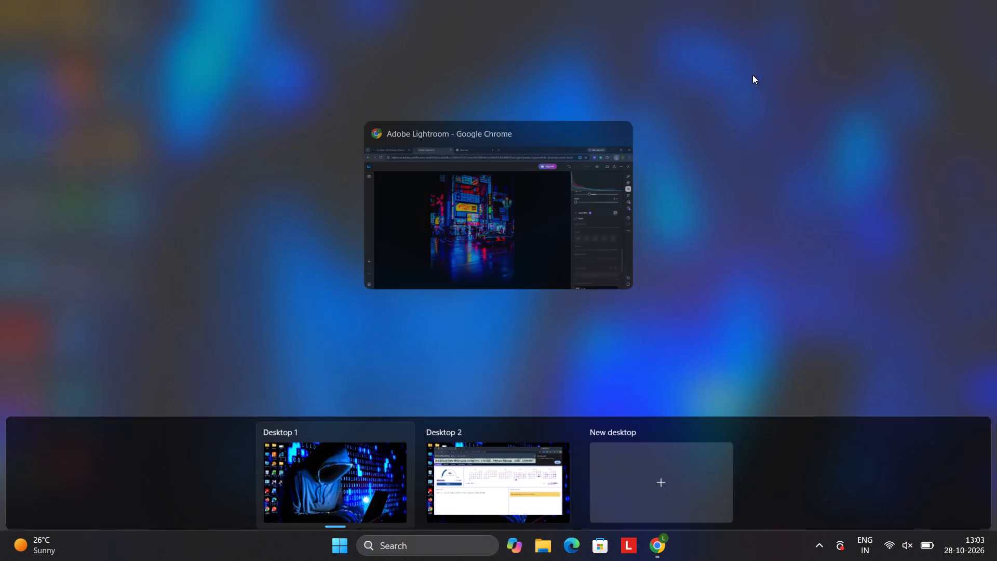
Switch to Chrome and open Adobe Express in the empty new tab.
left_click(512, 211)
left_click(400, 1)
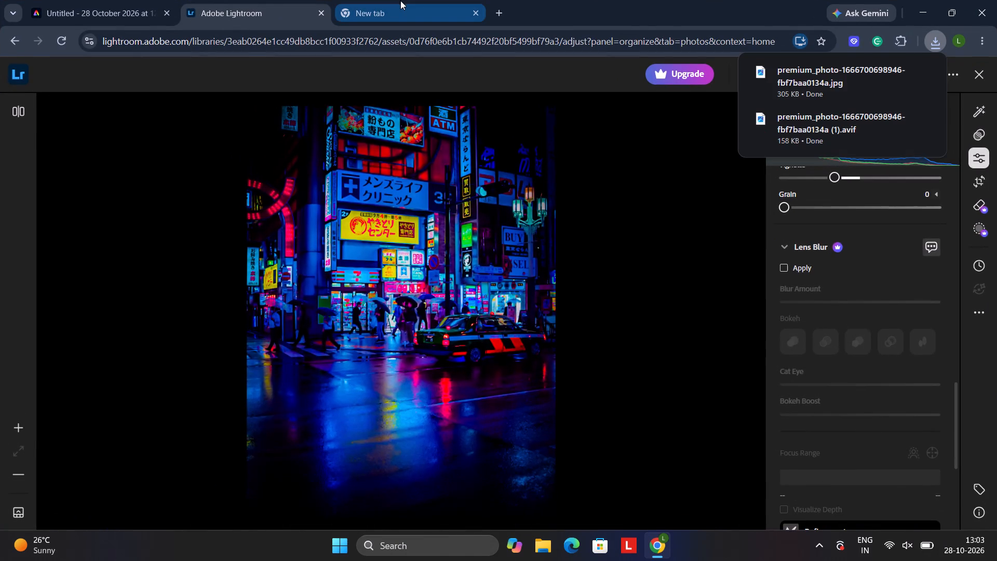
left_click(388, 240)
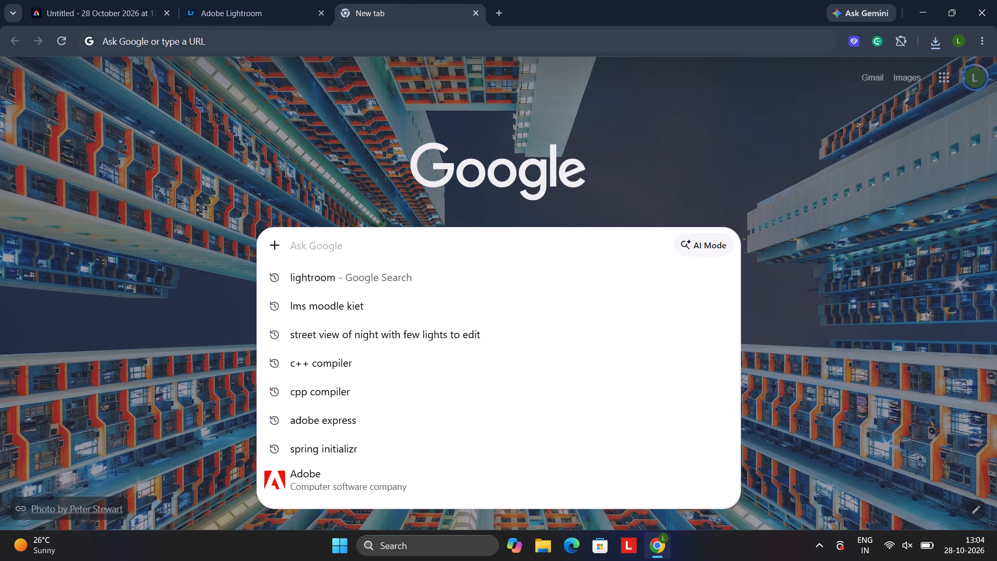
left_click(345, 40)
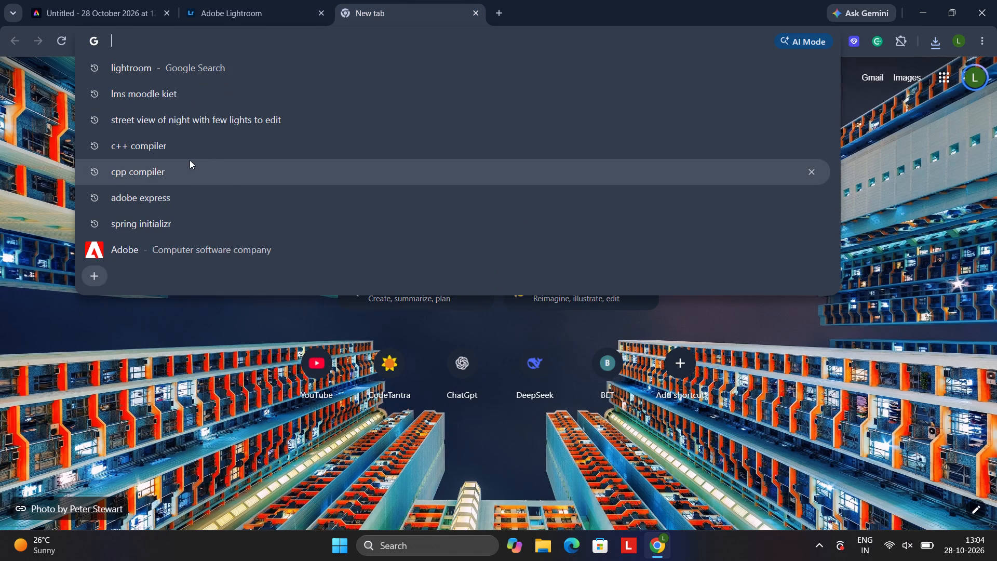
key("a")
left_click(294, 102)
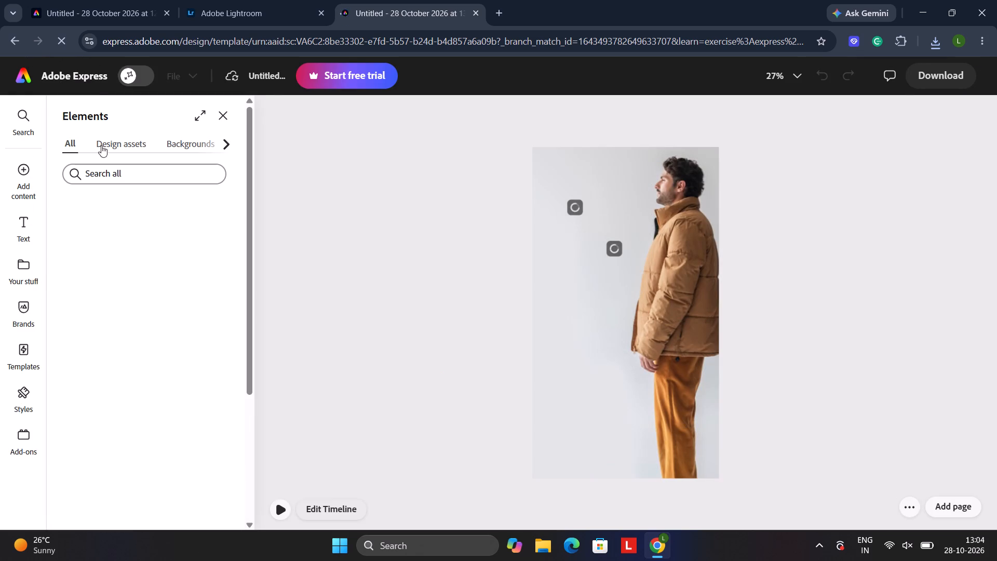
Create a new Adobe Express file with a custom size of 2560 x 2560 px.
left_click(190, 71)
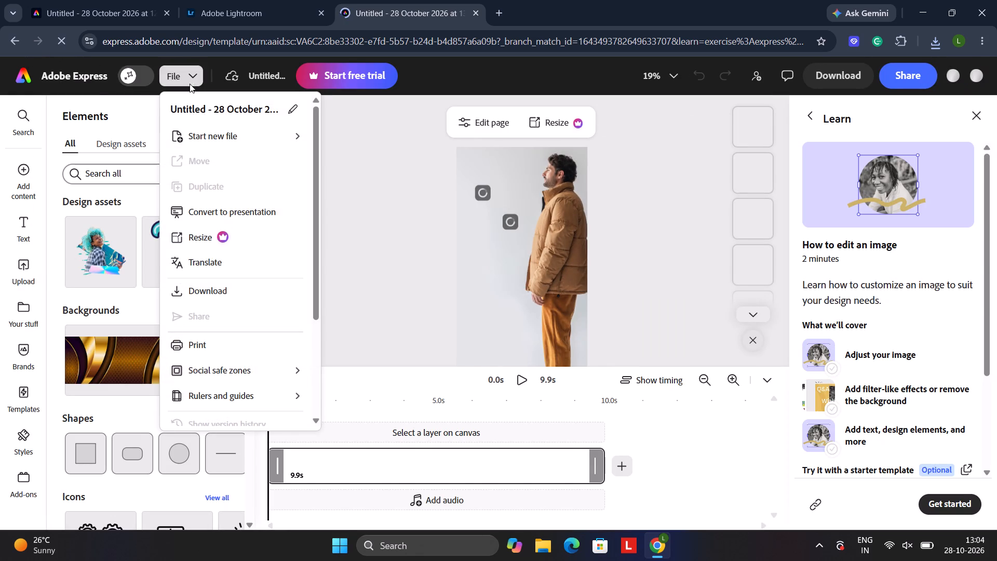
left_click(202, 145)
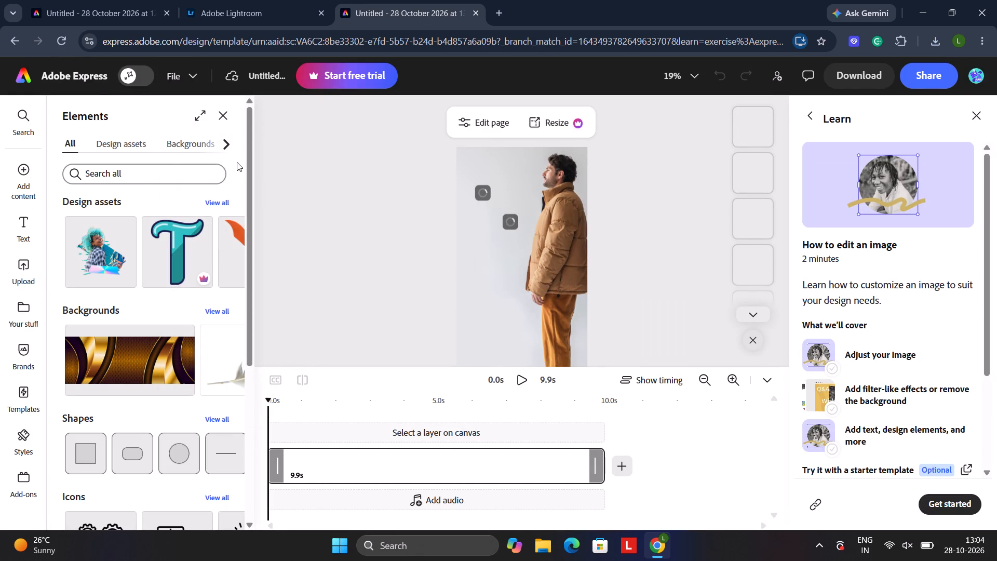
left_click(186, 66)
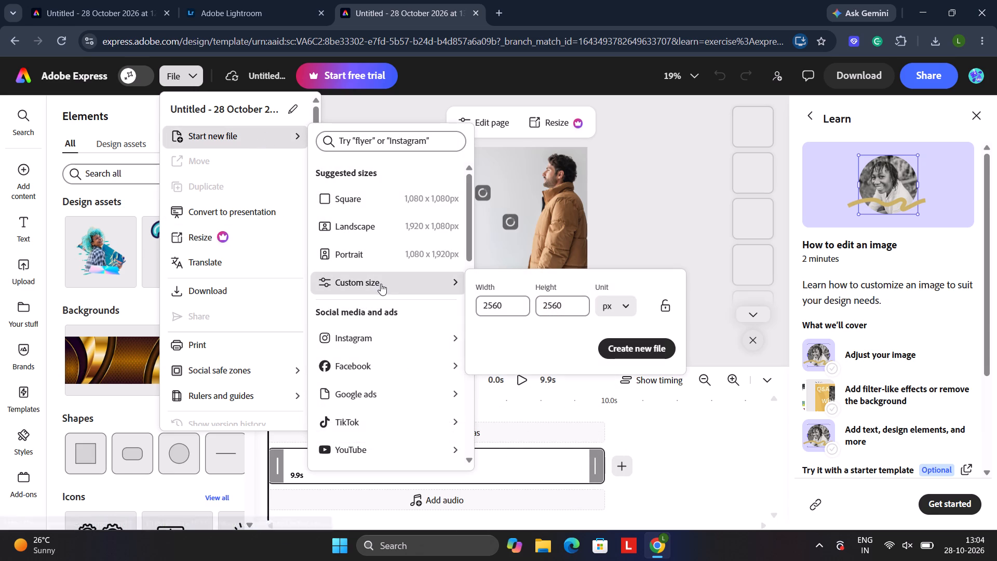
left_click(626, 347)
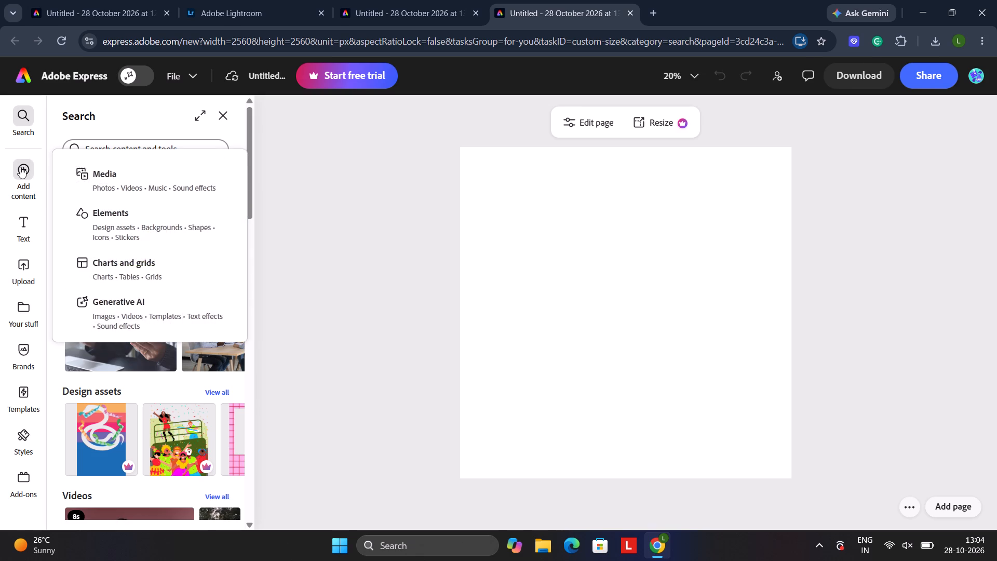
Upload the edited premium_photo JPG from the Downloads folder onto the blank page.
left_click(112, 178)
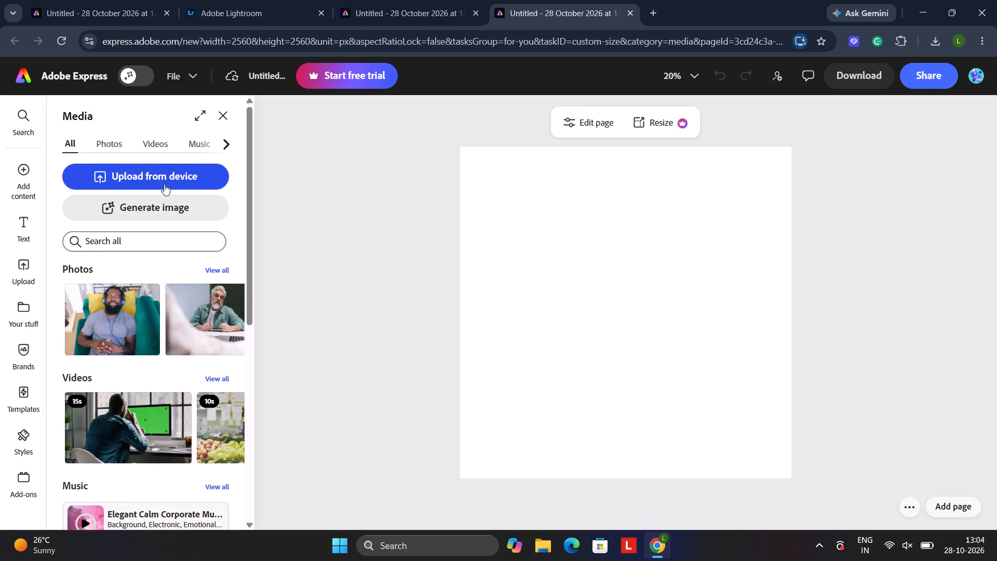
left_click(173, 174)
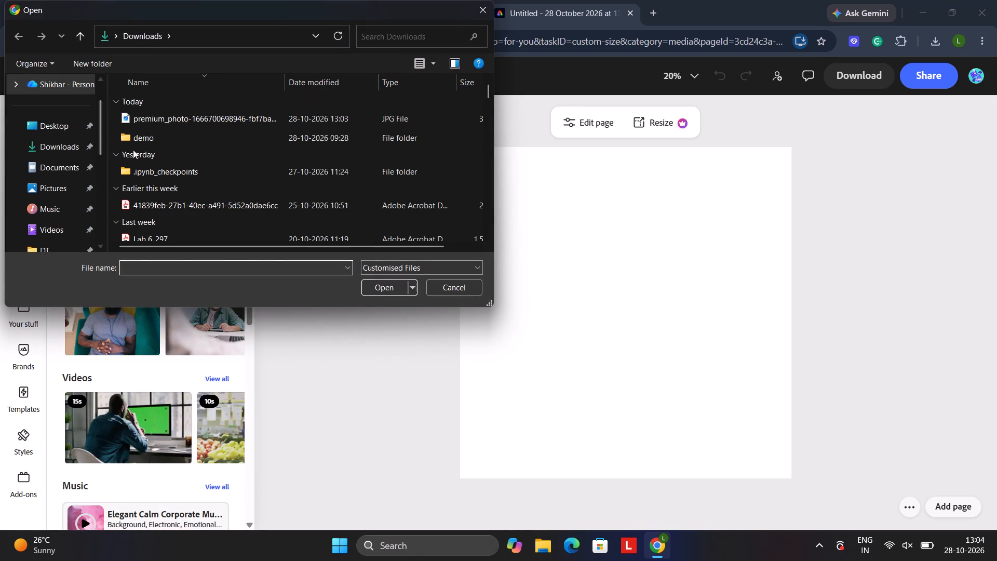
left_click(187, 119)
left_click(381, 292)
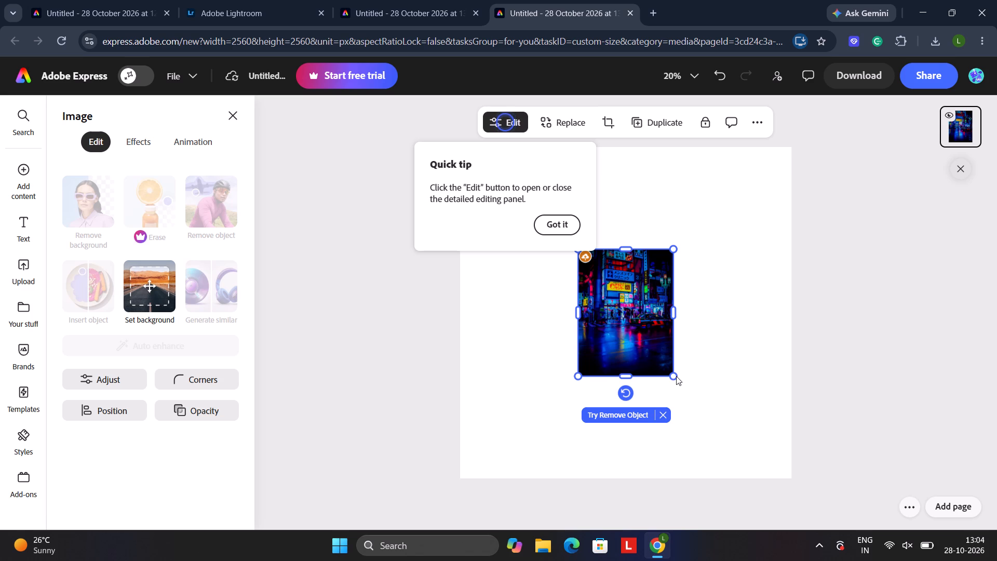
Enlarge the neon street photo and move it up the page so its lower edge meets the page's bottom edge.
left_click(673, 375)
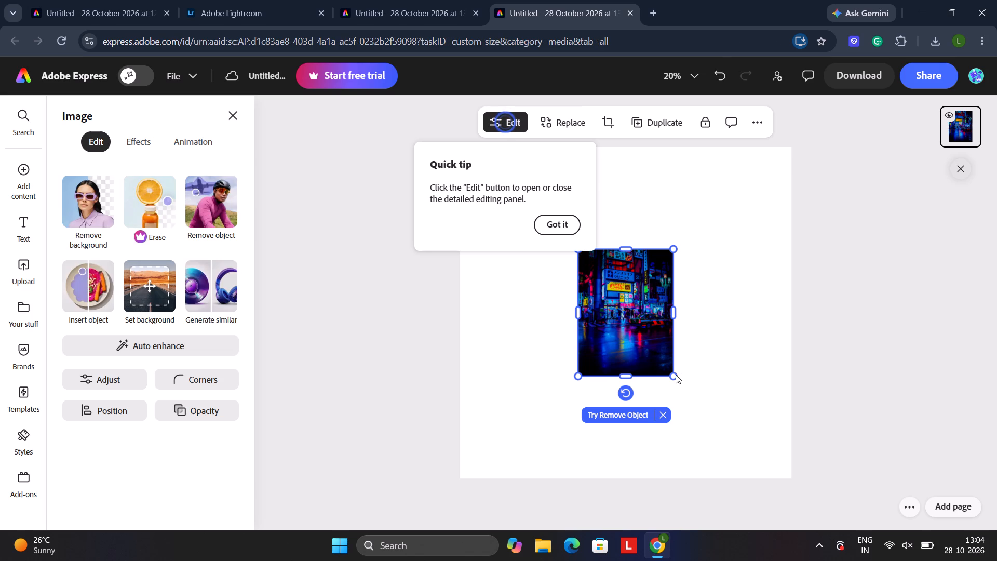
left_click_drag(673, 374, 681, 386)
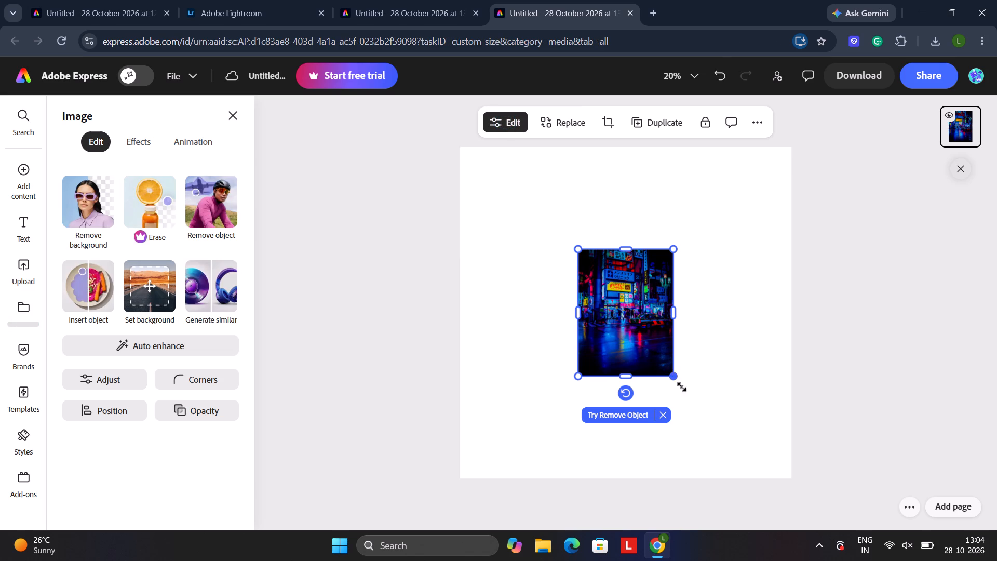
left_click_drag(681, 386, 707, 489)
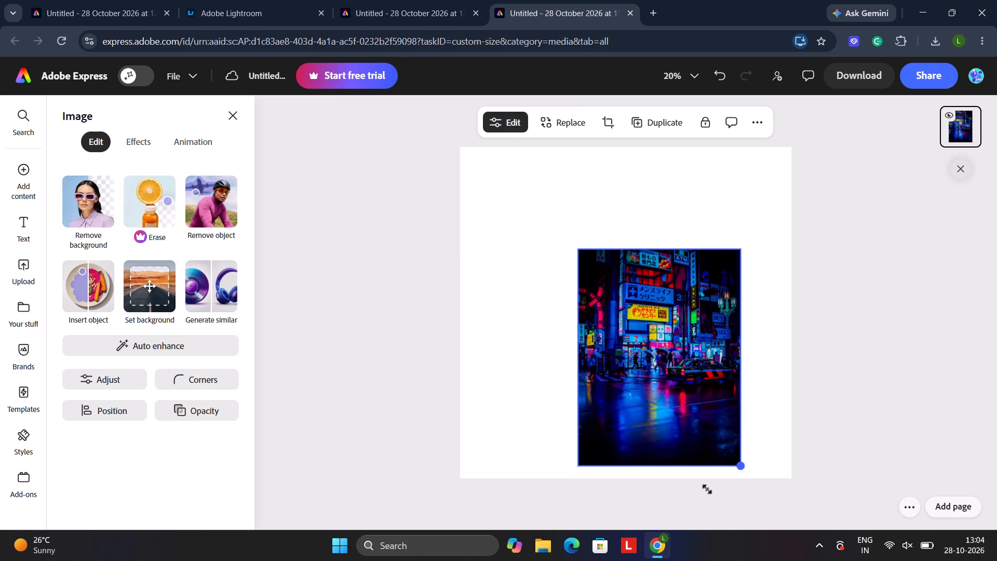
left_click_drag(707, 489, 710, 536)
left_click_drag(679, 444, 659, 380)
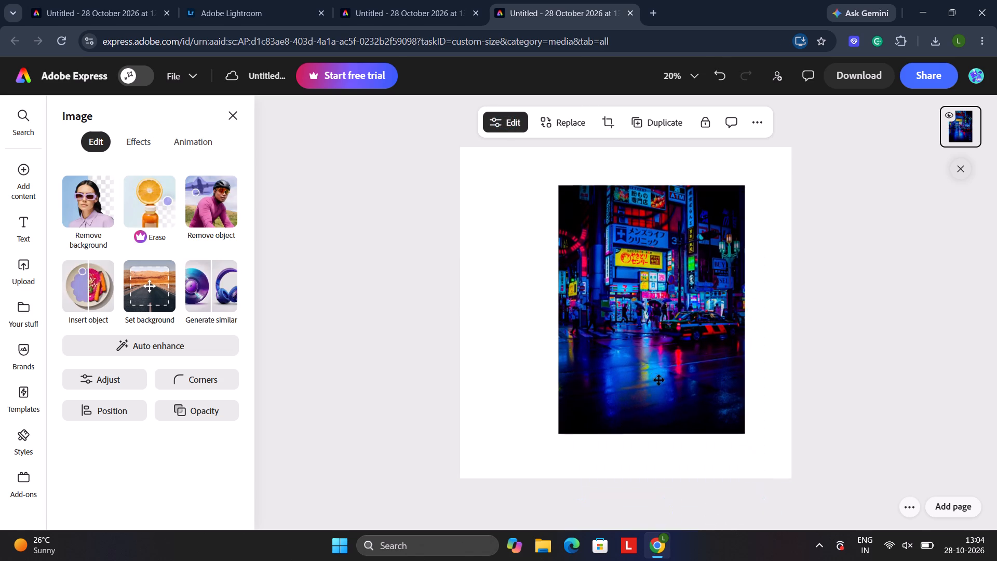
left_click_drag(659, 380, 600, 336)
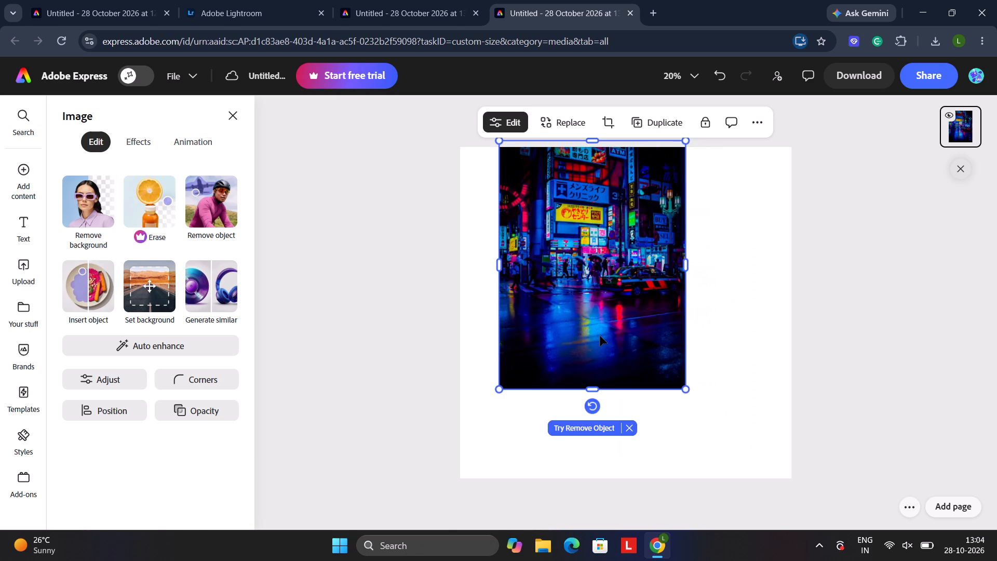
left_click_drag(687, 393, 757, 482)
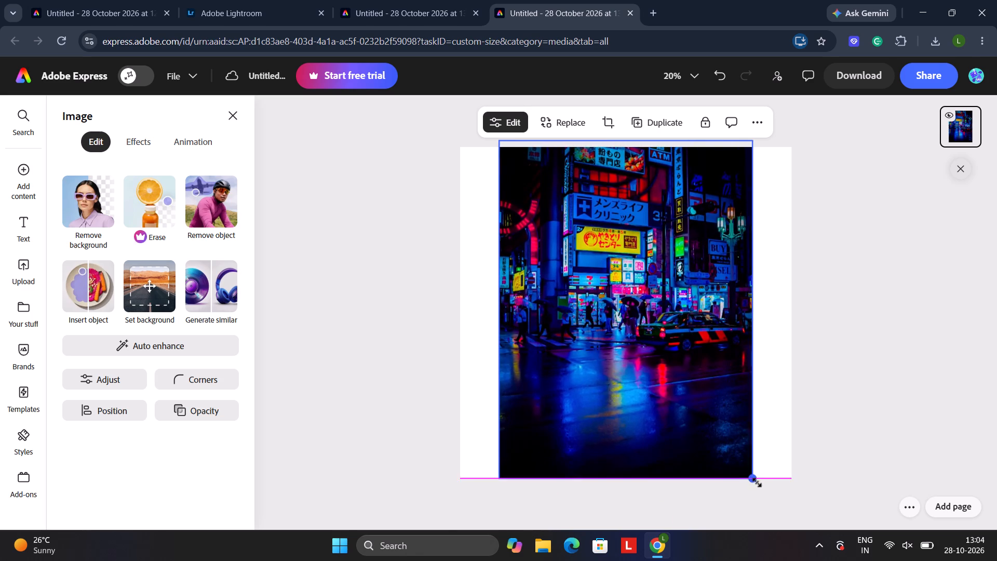
left_click_drag(757, 482, 758, 484)
Reposition and rescale the photo to fit within the page, with its lower edge on the page's bottom edge.
left_click_drag(674, 376, 685, 376)
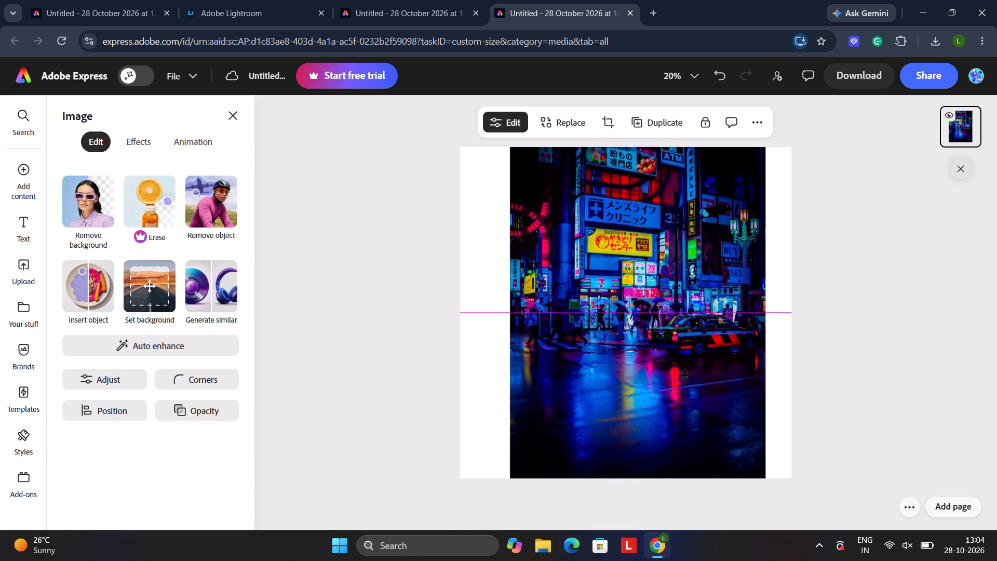
left_click_drag(685, 376, 655, 327)
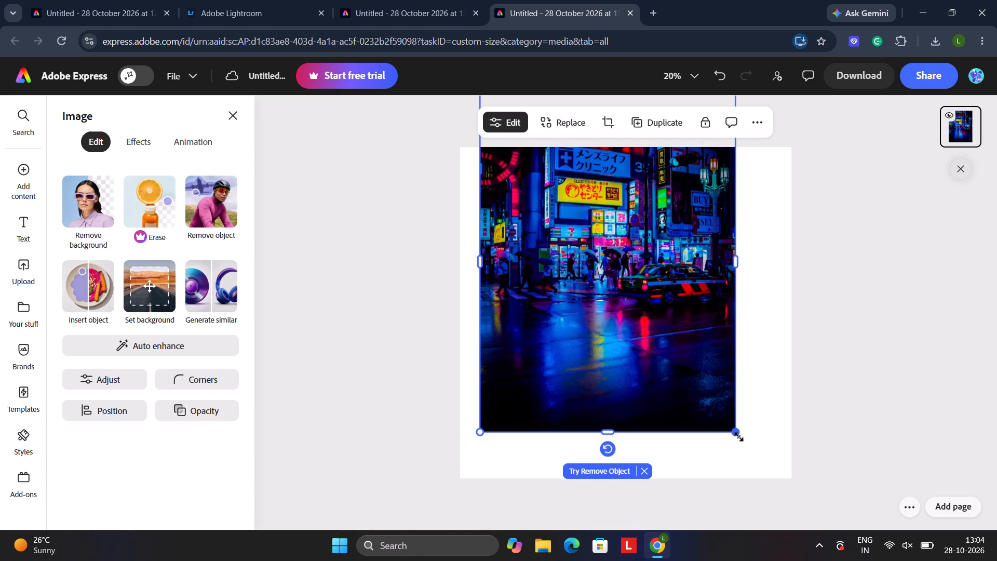
left_click_drag(738, 436, 709, 394)
left_click_drag(655, 332, 692, 430)
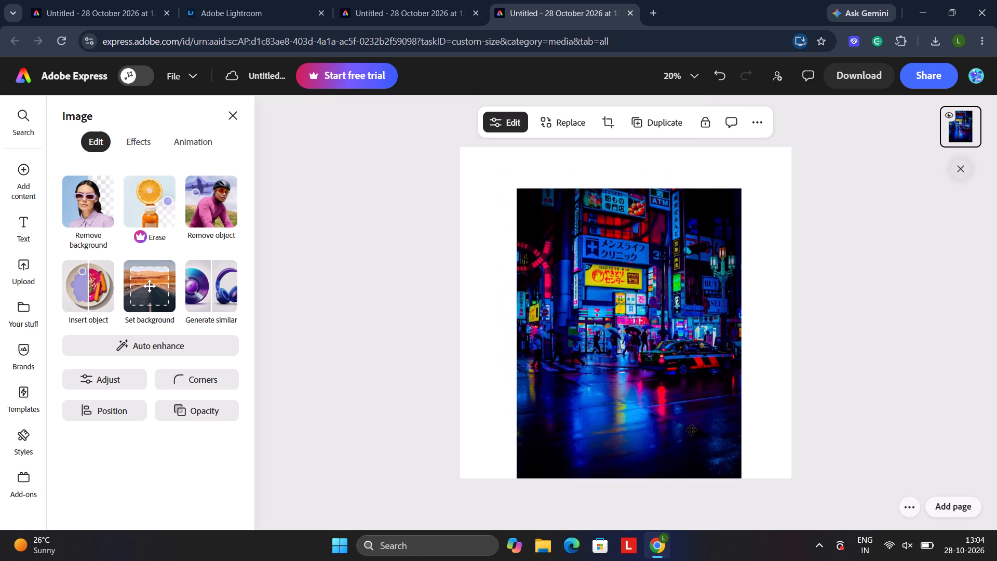
left_click_drag(692, 430, 692, 399)
left_click_drag(742, 456, 751, 461)
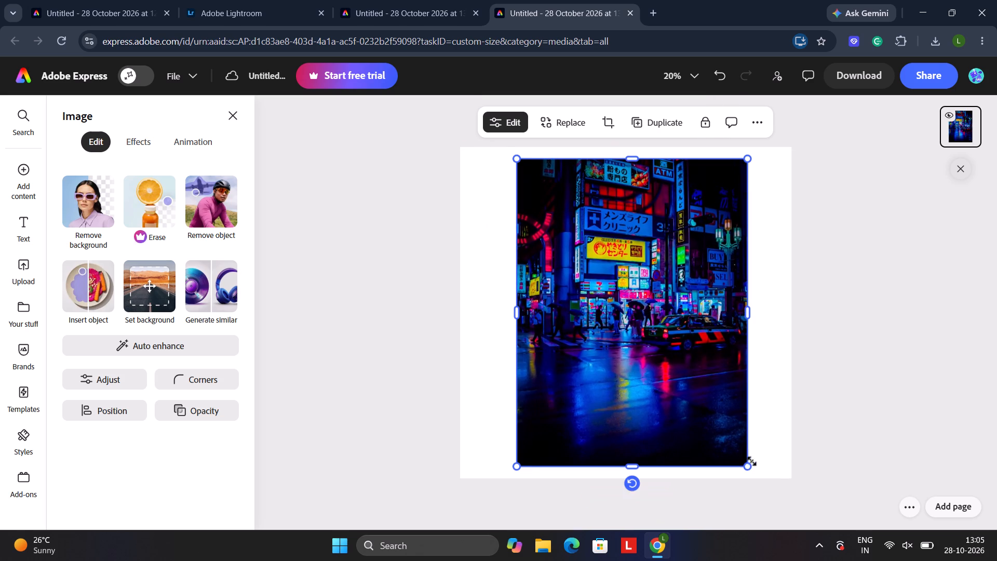
left_click(751, 461)
left_click_drag(751, 461, 738, 452)
left_click(738, 452)
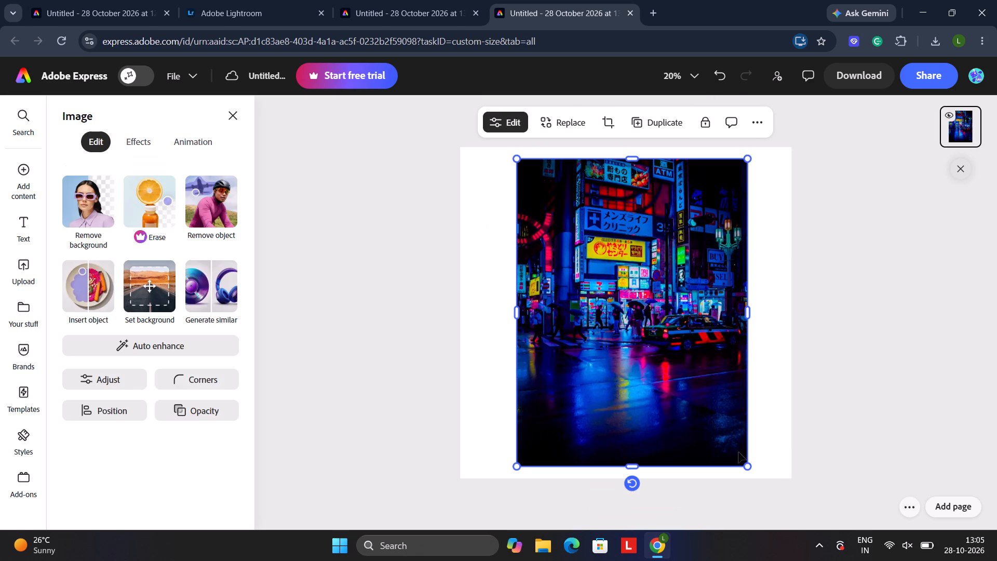
left_click_drag(747, 468, 754, 479)
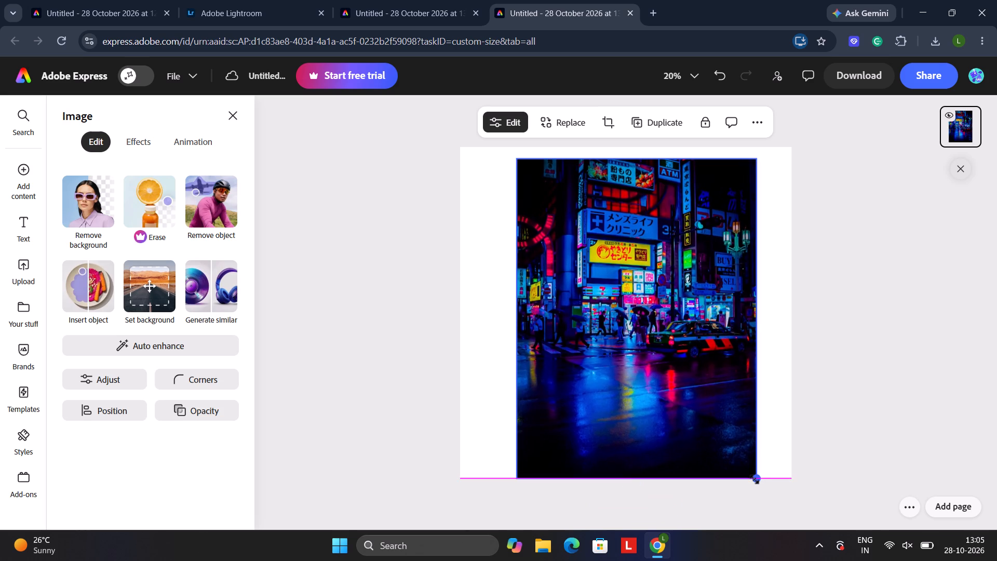
left_click_drag(754, 479, 755, 478)
Fit the photo to the full height of the page, centre it horizontally and deselect it.
left_click_drag(712, 417, 697, 411)
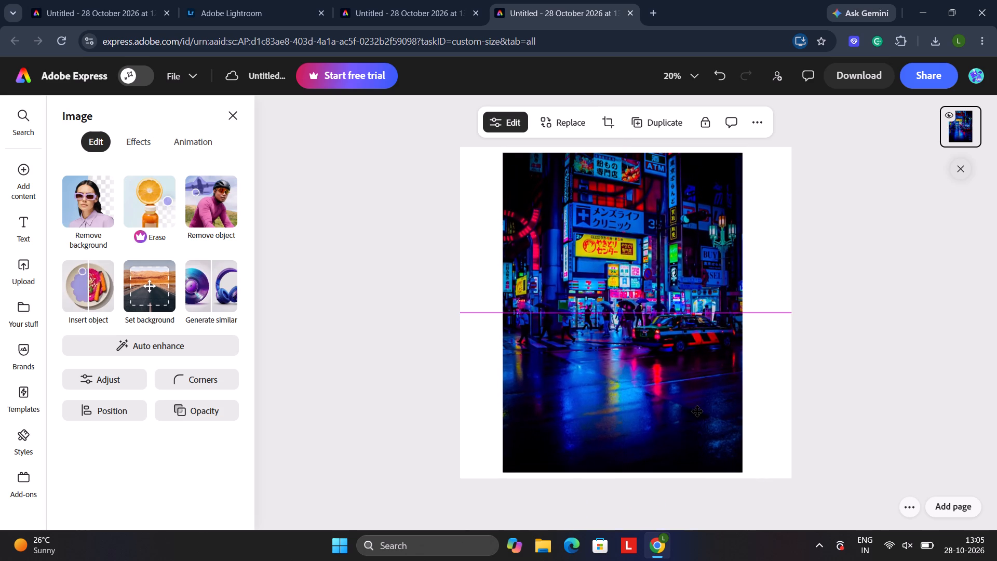
left_click_drag(697, 411, 696, 410)
left_click_drag(739, 470, 740, 470)
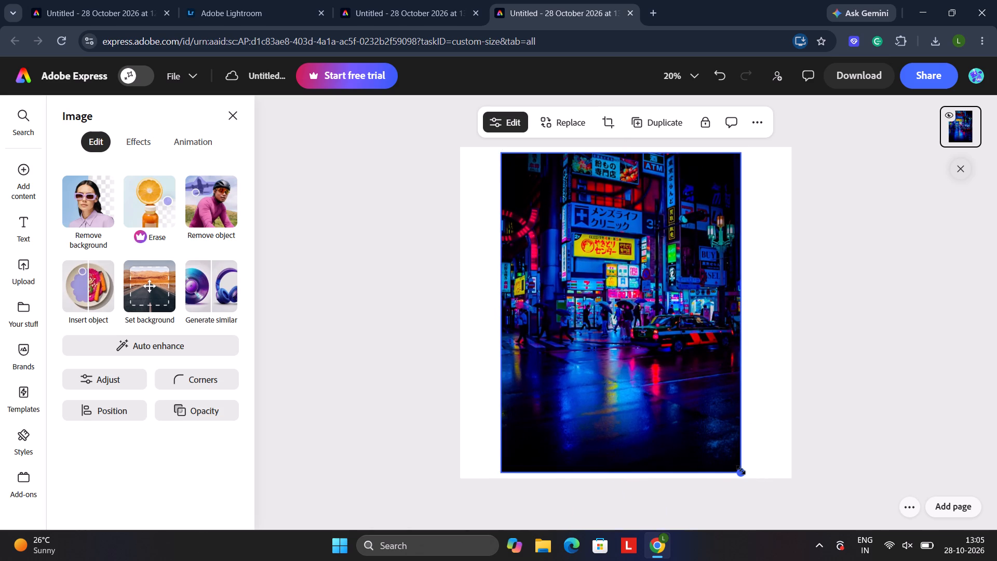
left_click_drag(740, 470, 744, 474)
left_click_drag(697, 412, 689, 405)
left_click_drag(738, 471, 740, 472)
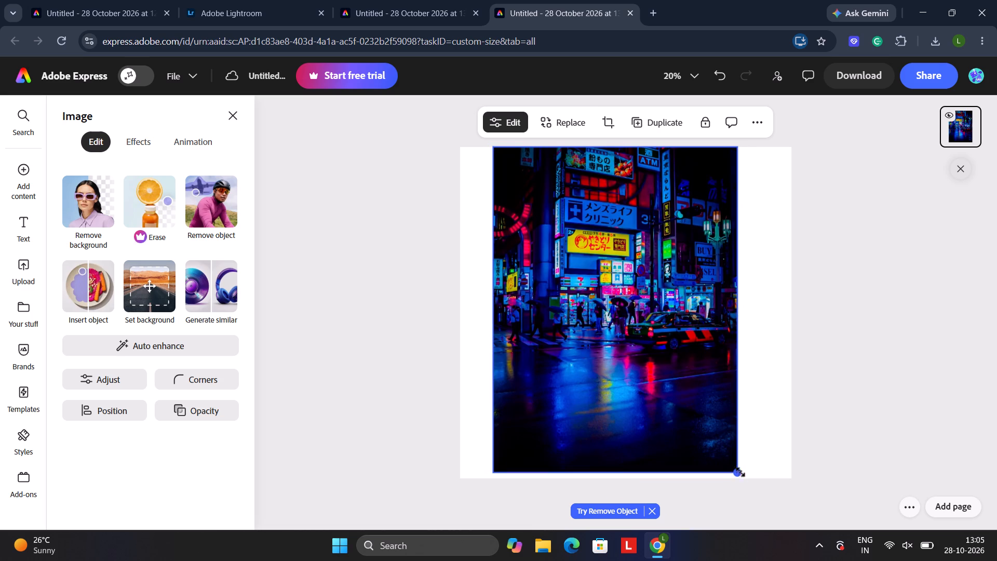
left_click_drag(740, 472, 743, 473)
left_click_drag(670, 406, 687, 407)
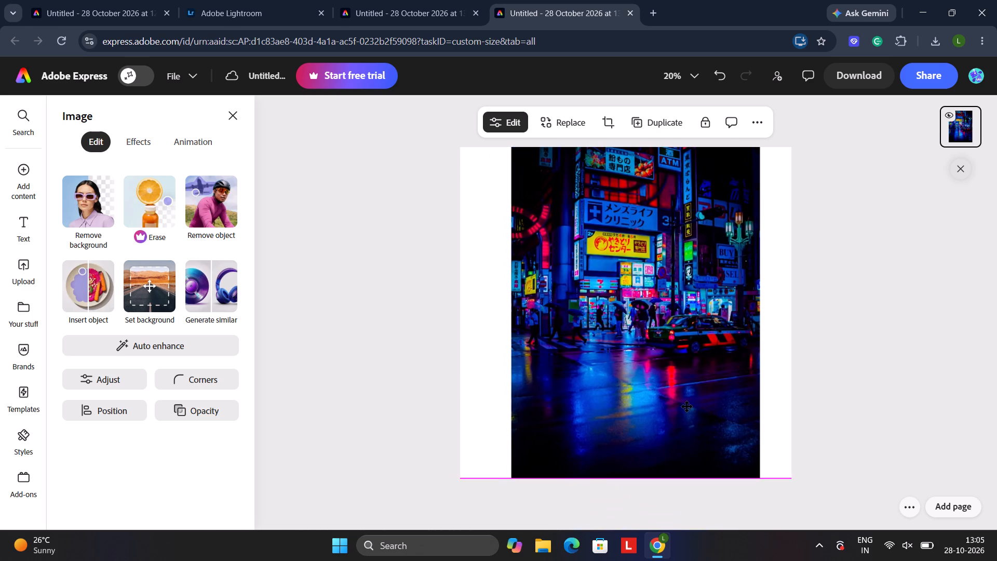
left_click_drag(687, 407, 682, 404)
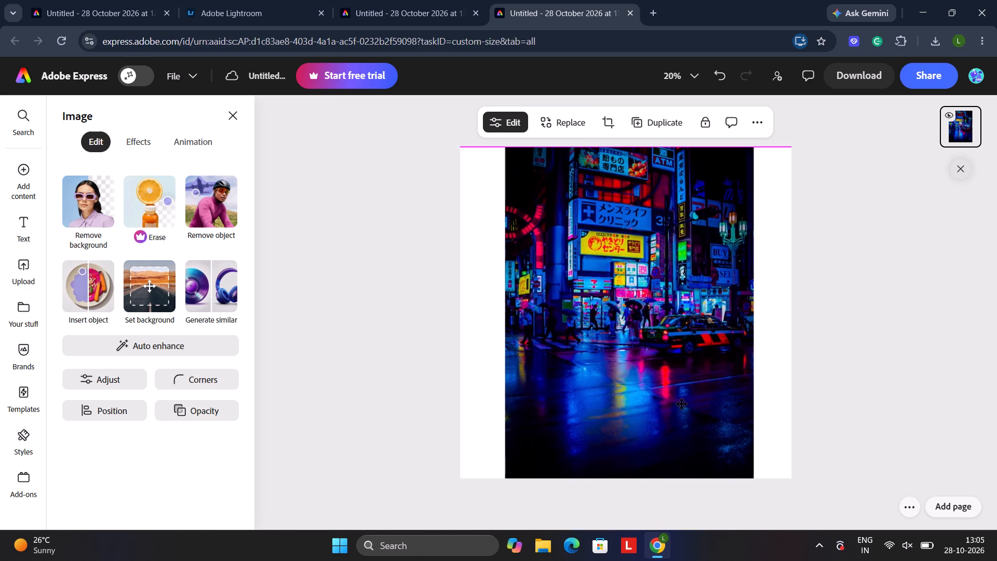
left_click_drag(682, 404, 681, 403)
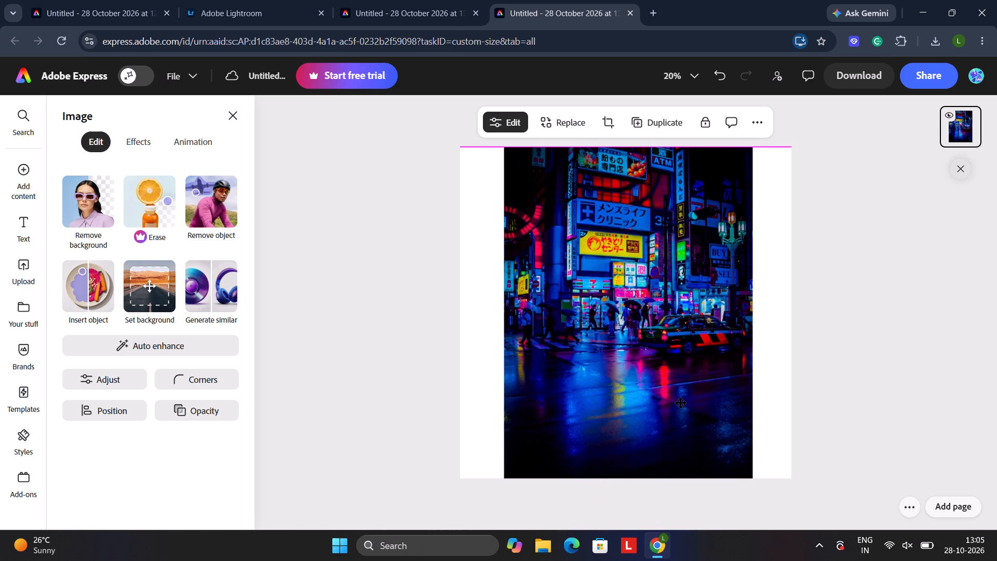
left_click_drag(681, 403, 677, 403)
left_click(677, 403)
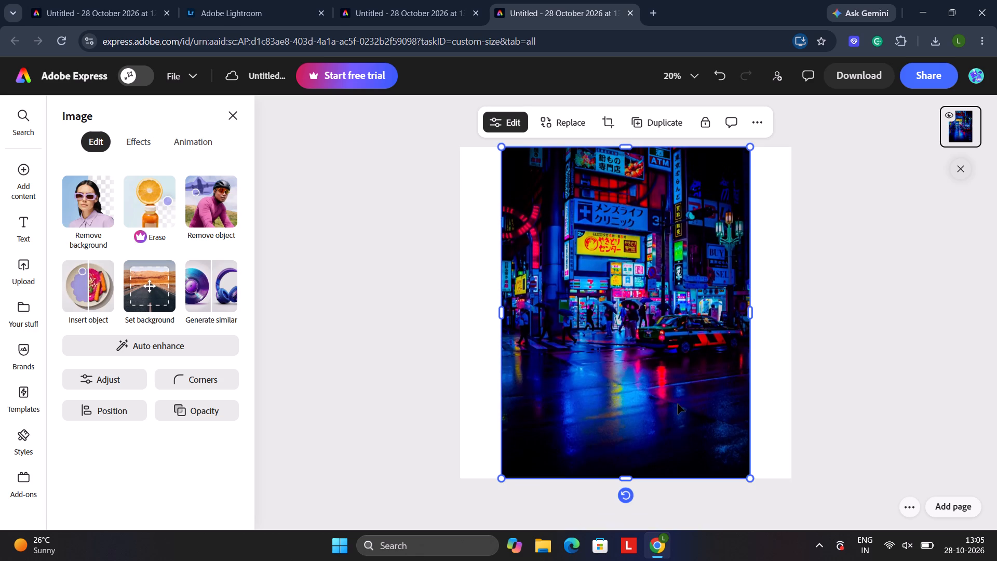
left_click(837, 334)
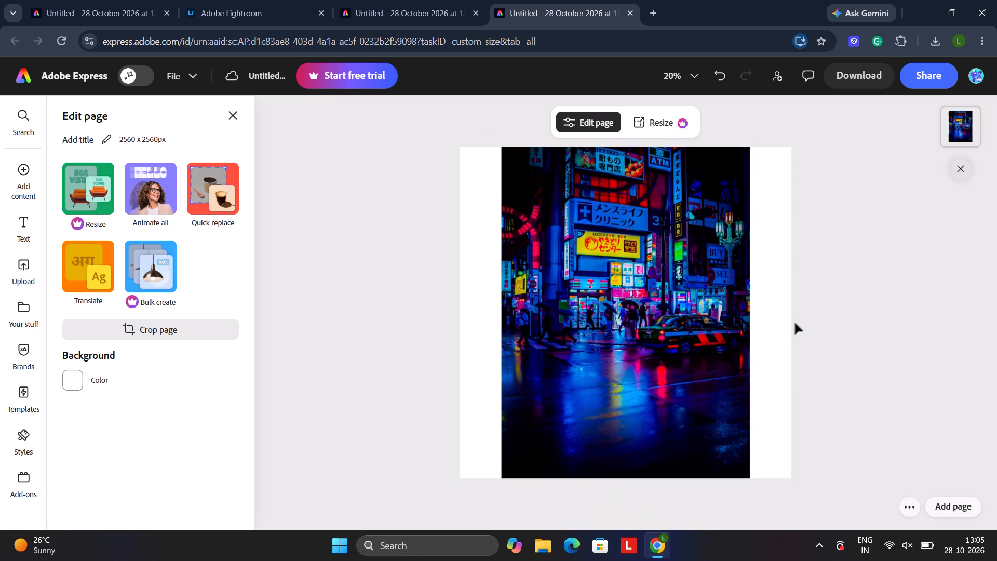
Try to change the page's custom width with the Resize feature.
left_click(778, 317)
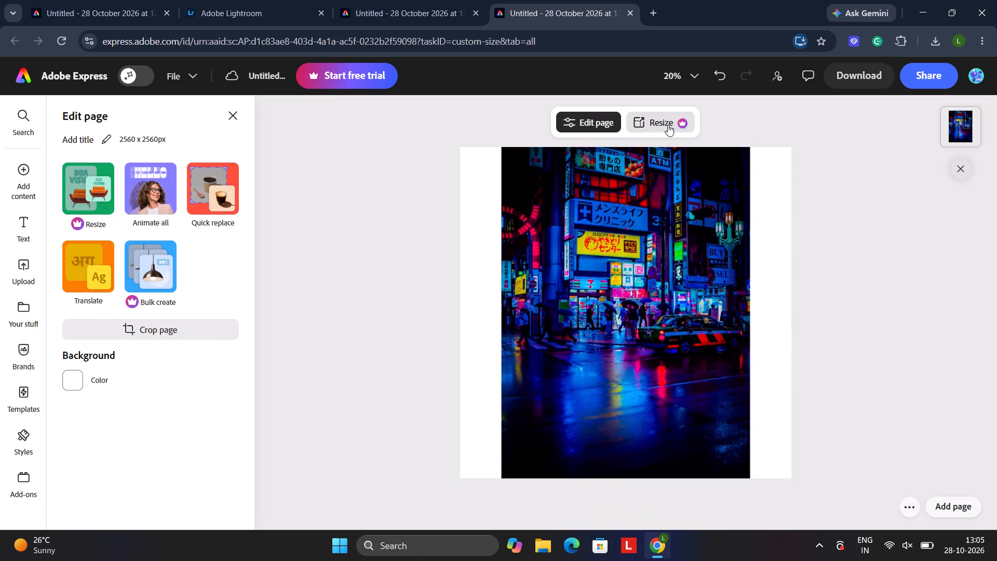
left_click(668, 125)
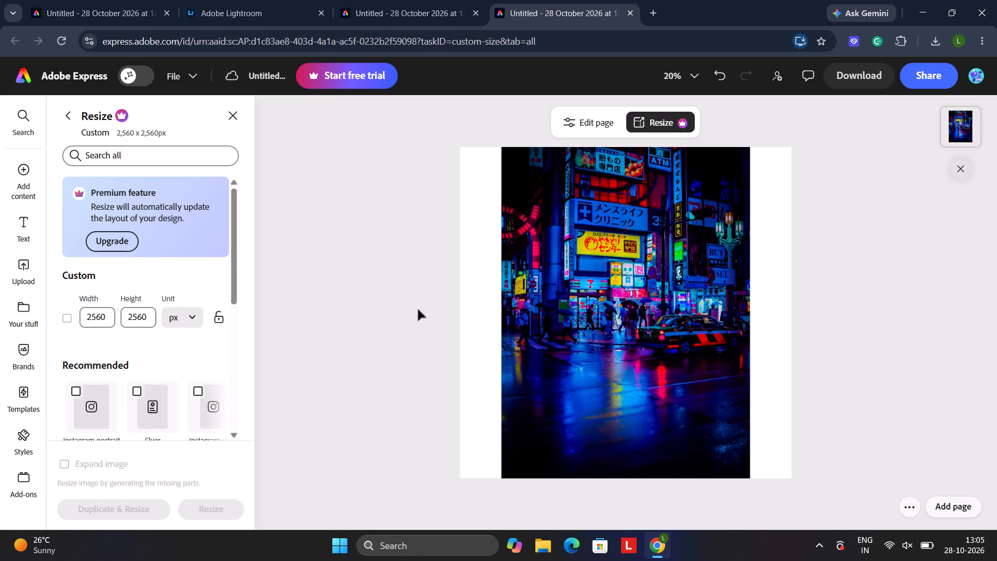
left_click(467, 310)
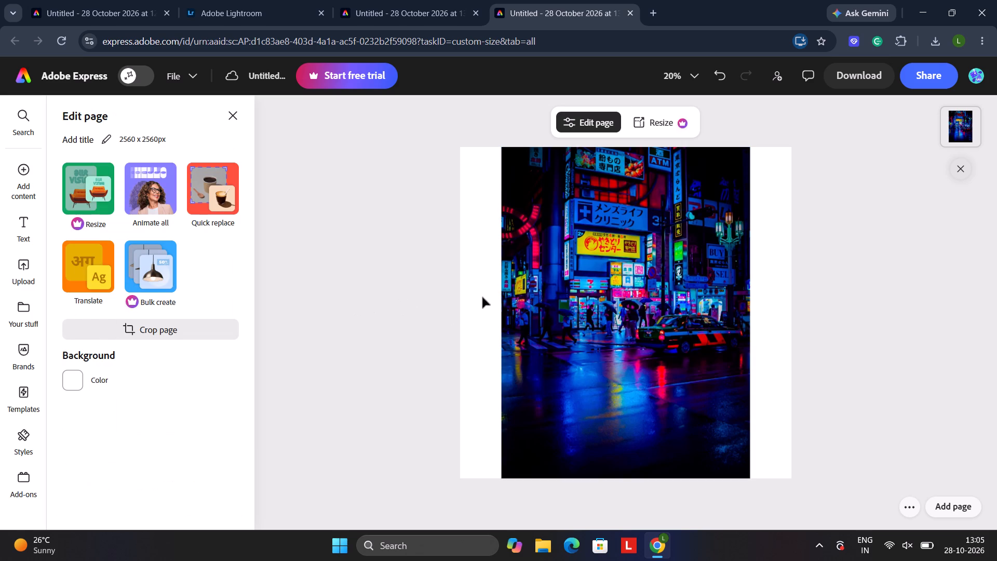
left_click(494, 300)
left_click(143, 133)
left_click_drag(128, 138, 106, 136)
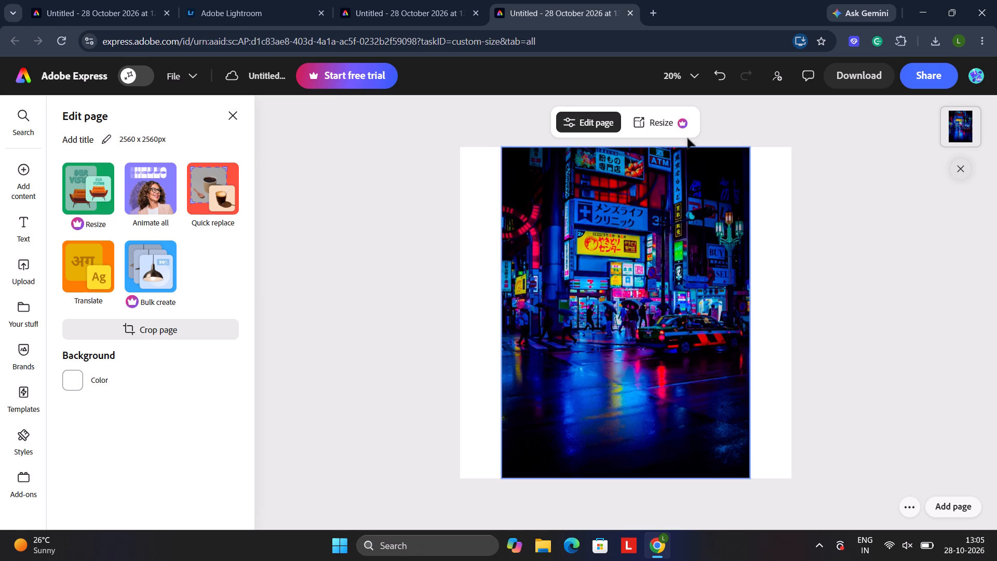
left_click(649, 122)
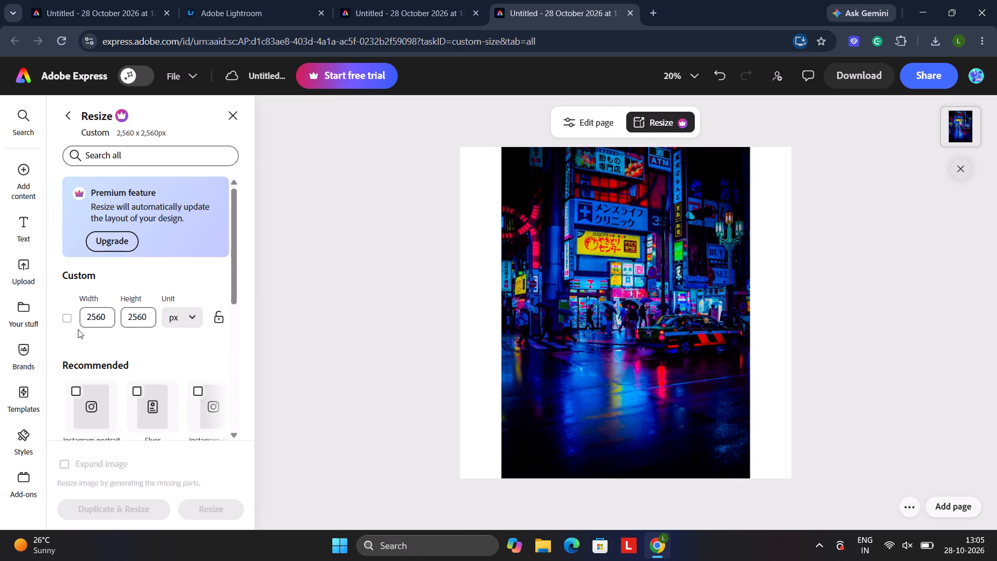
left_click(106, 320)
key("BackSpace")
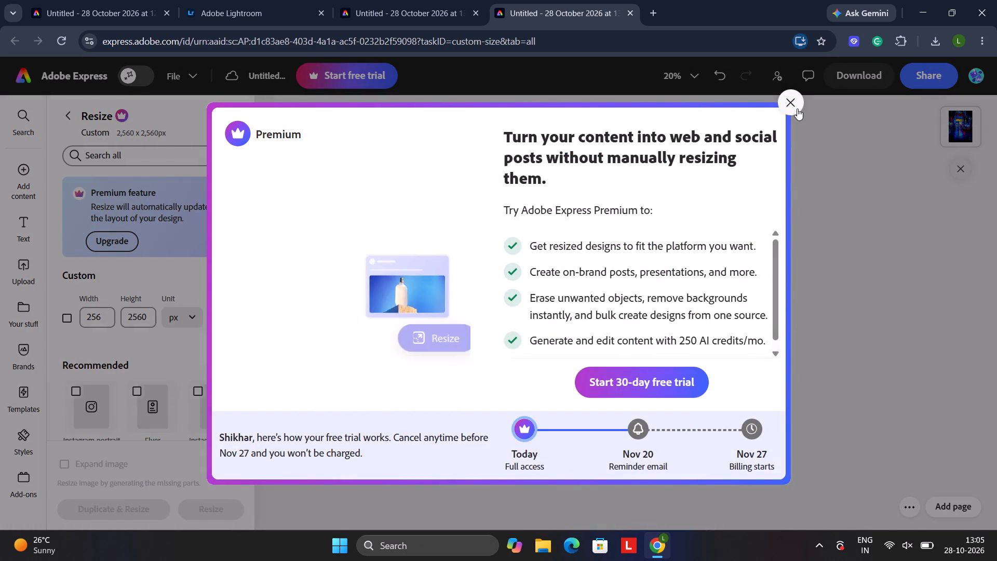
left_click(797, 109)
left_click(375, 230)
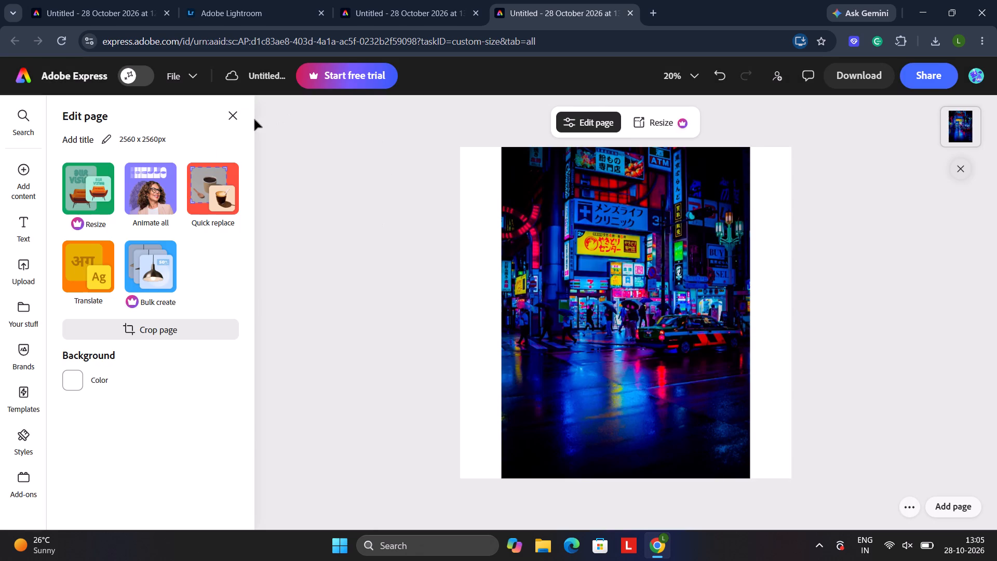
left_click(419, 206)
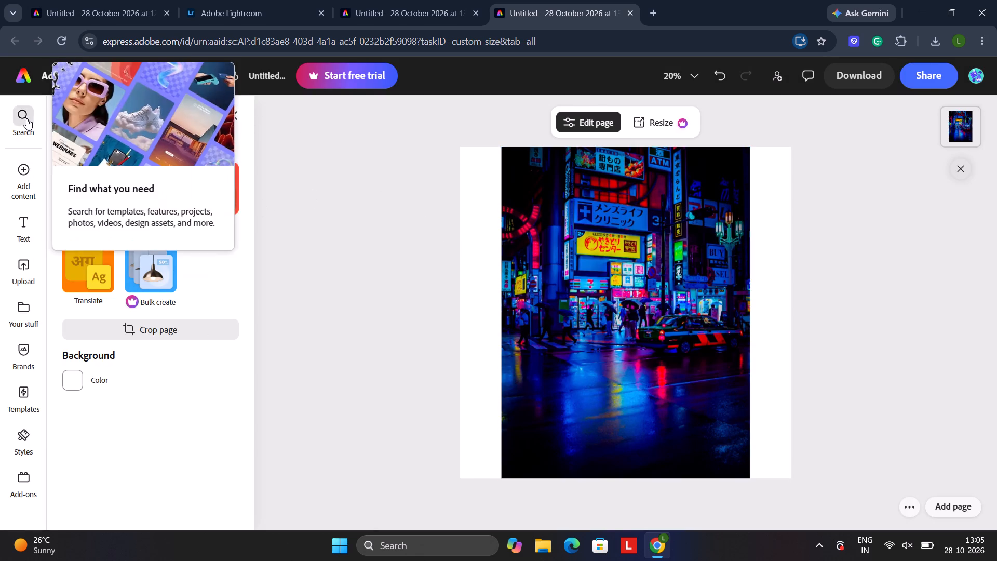
Start a new file in the suggested Portrait size of 1080 x 1920 px.
left_click(185, 69)
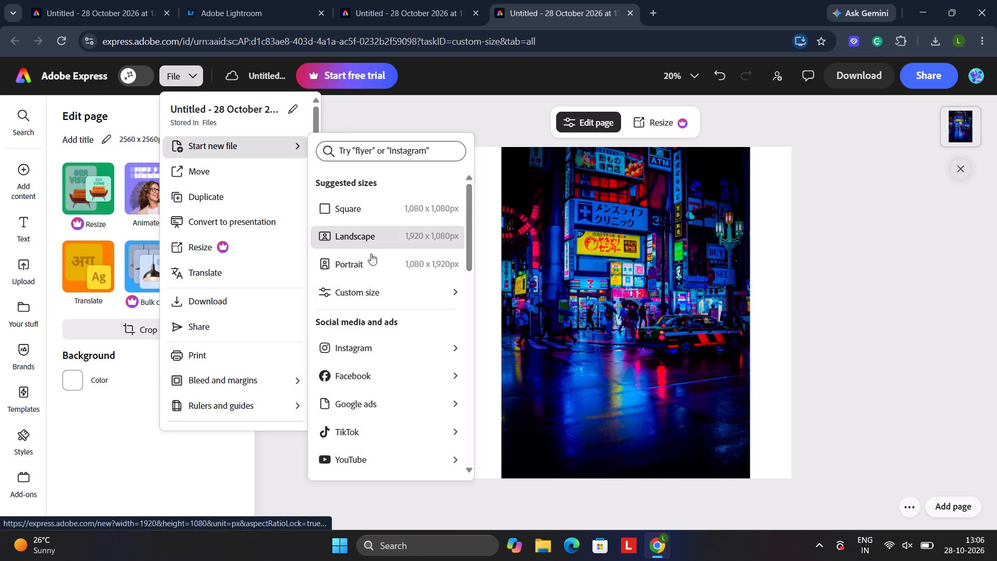
scroll(380, 278, "down", 1)
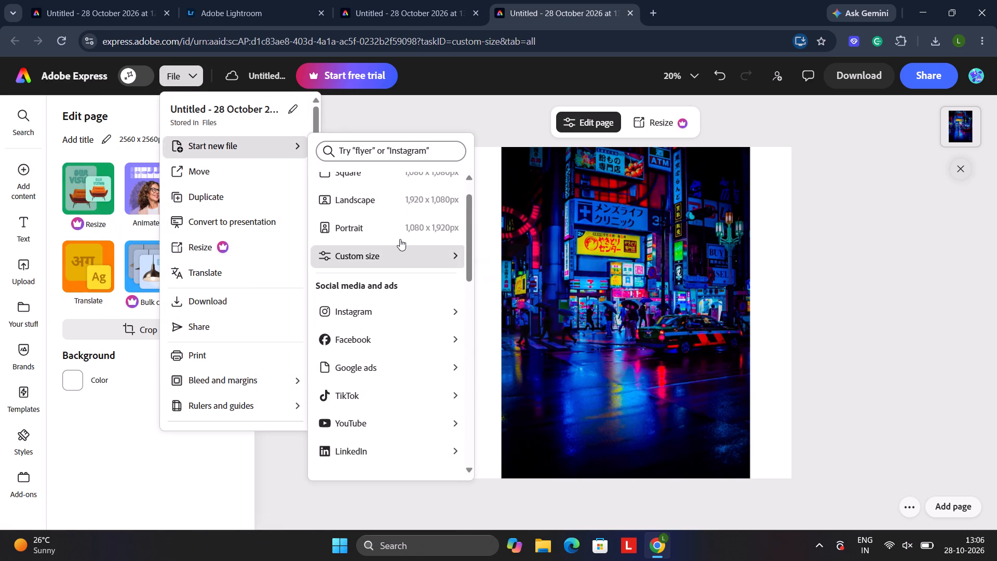
left_click(404, 234)
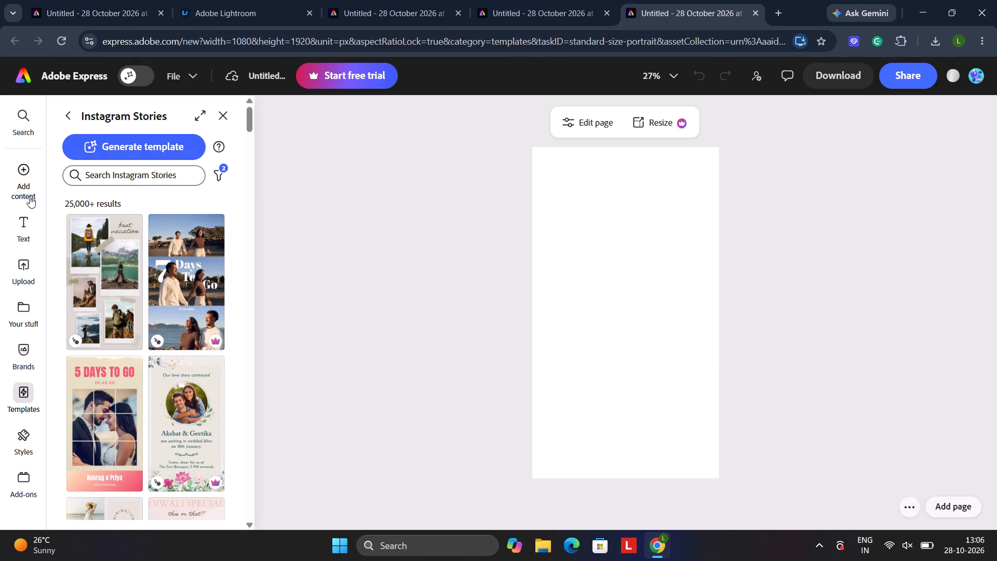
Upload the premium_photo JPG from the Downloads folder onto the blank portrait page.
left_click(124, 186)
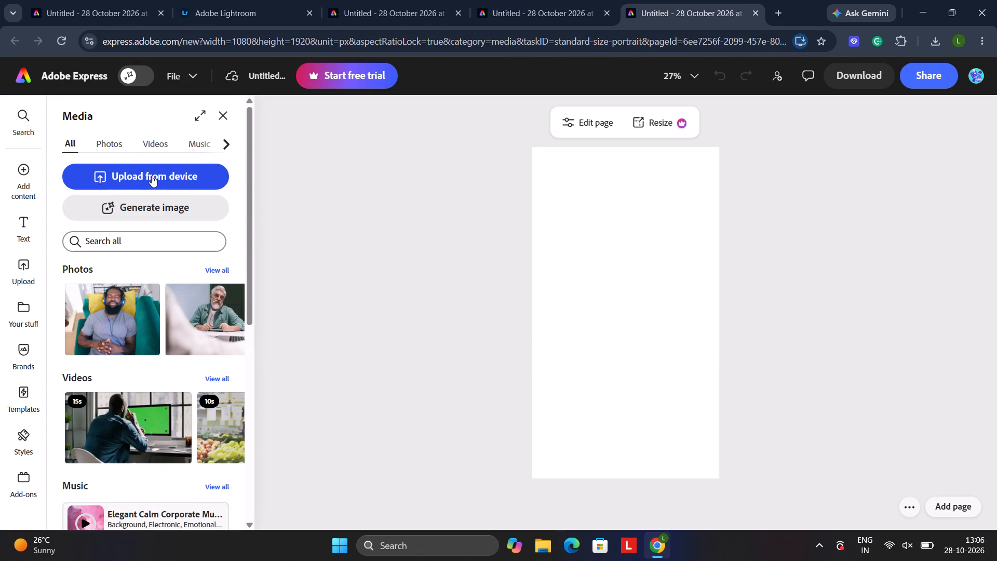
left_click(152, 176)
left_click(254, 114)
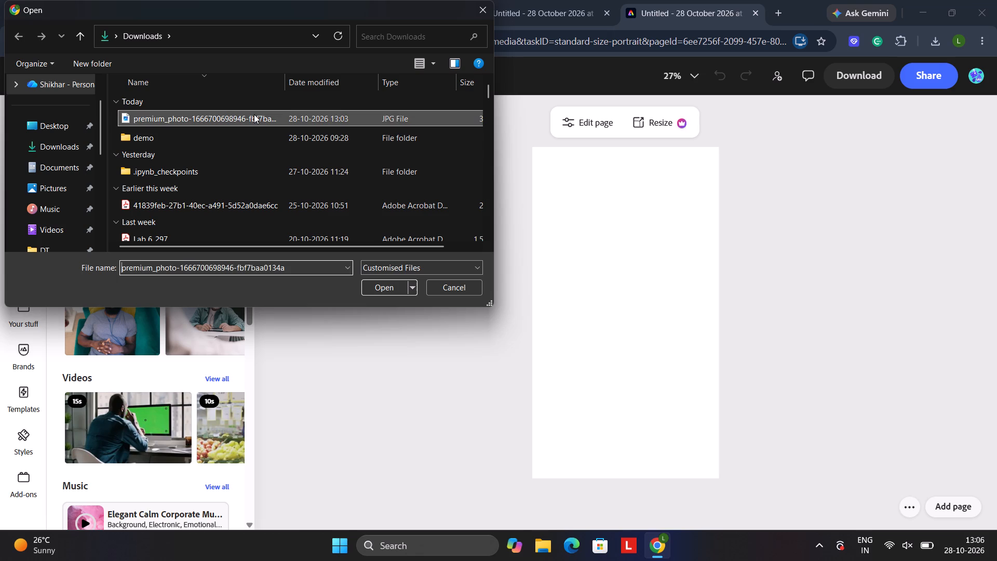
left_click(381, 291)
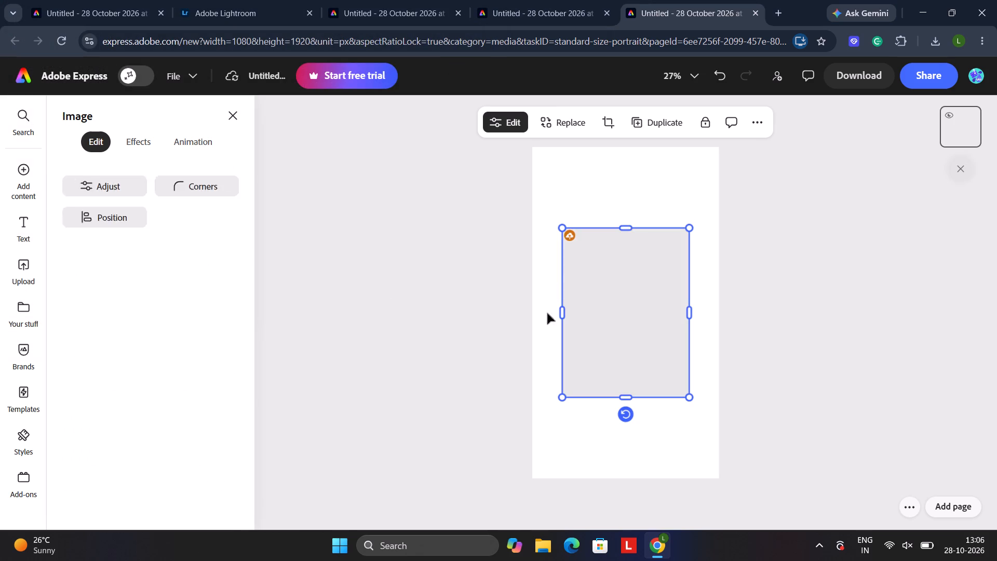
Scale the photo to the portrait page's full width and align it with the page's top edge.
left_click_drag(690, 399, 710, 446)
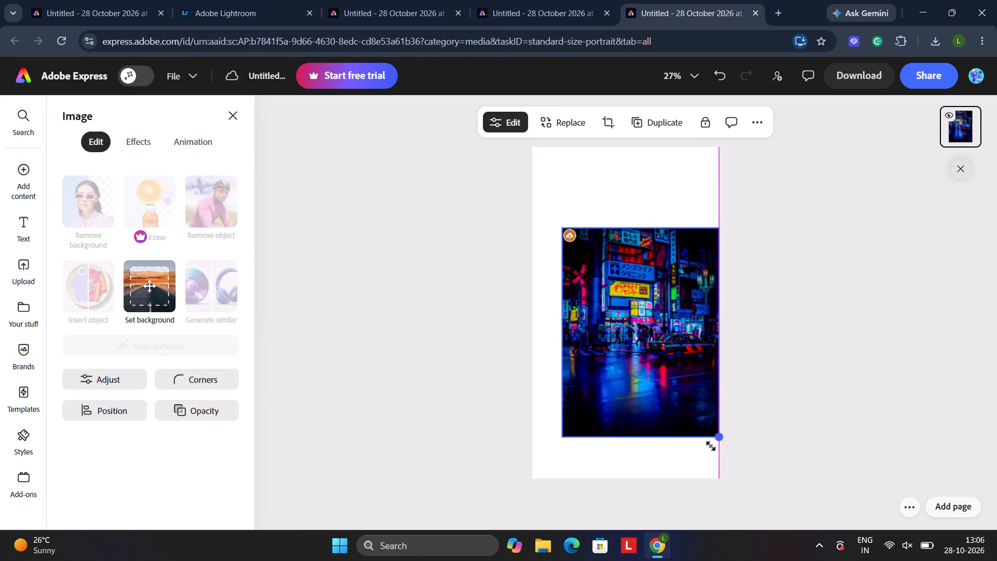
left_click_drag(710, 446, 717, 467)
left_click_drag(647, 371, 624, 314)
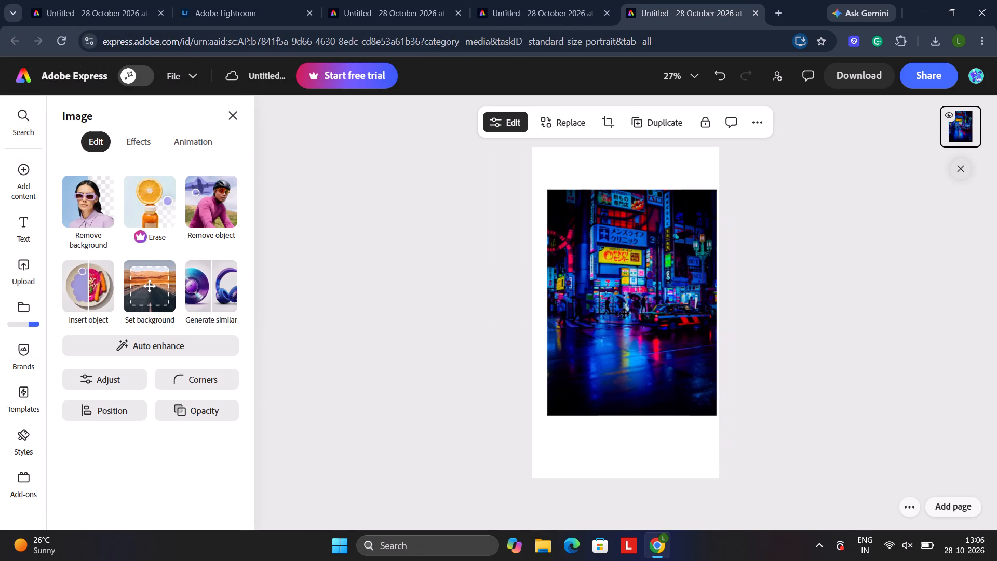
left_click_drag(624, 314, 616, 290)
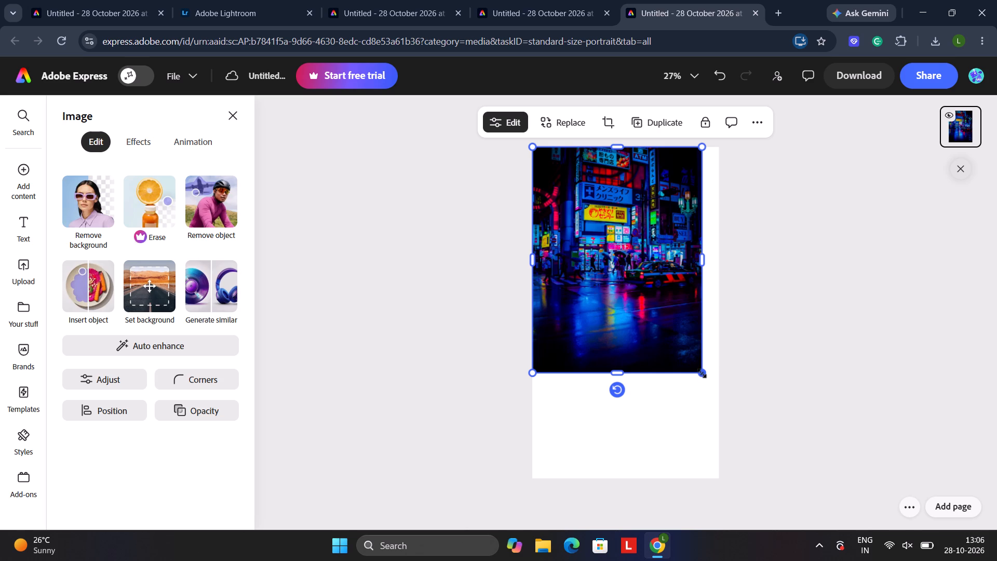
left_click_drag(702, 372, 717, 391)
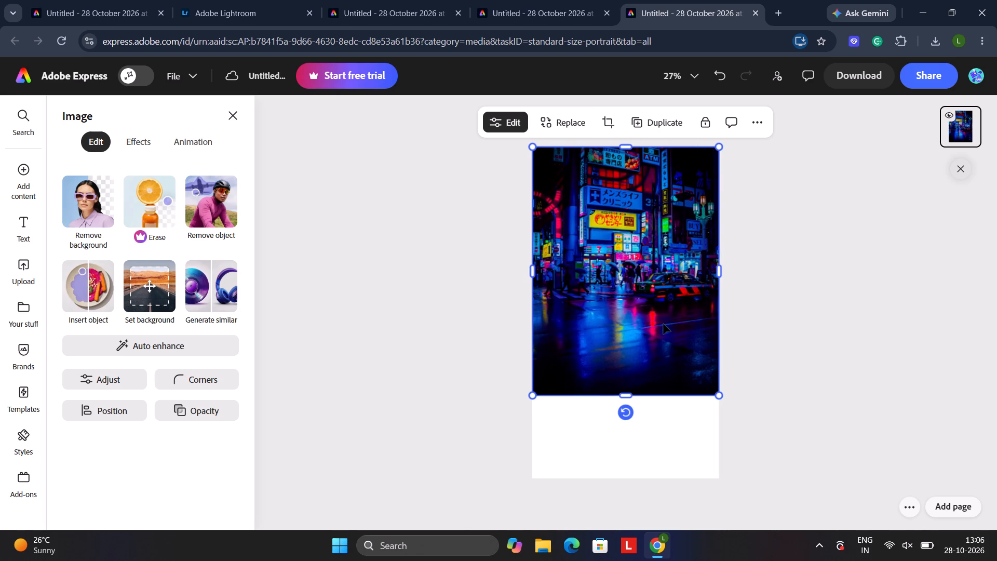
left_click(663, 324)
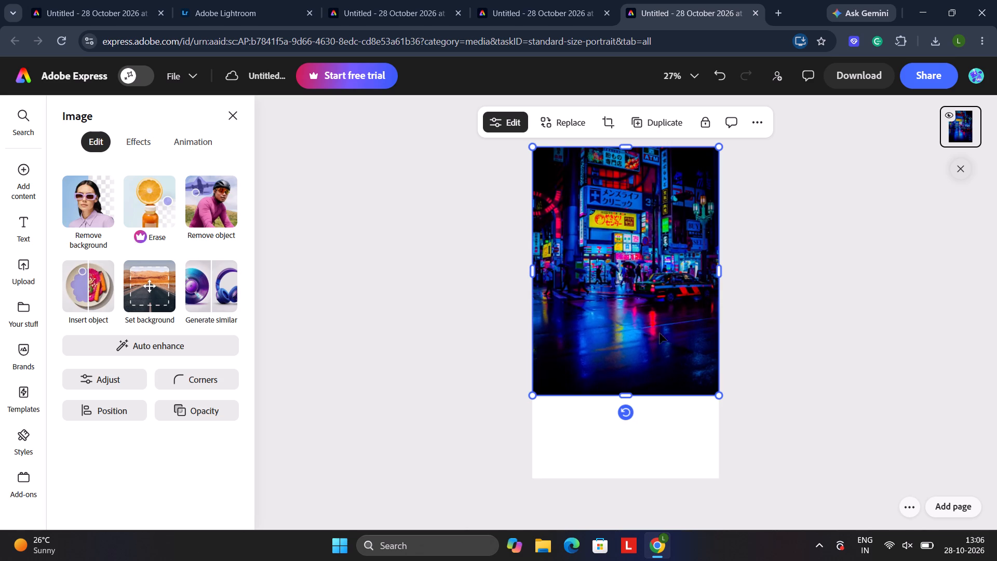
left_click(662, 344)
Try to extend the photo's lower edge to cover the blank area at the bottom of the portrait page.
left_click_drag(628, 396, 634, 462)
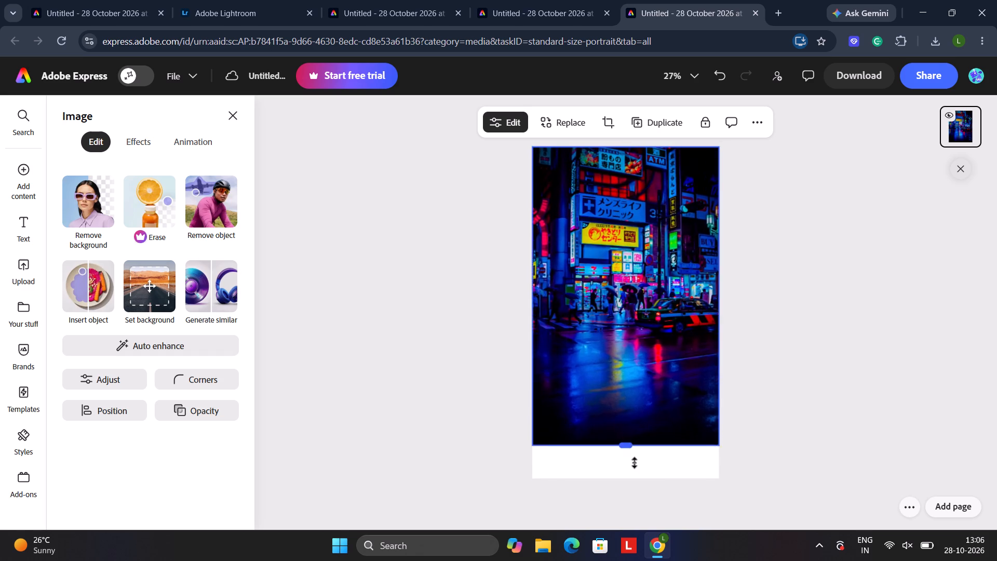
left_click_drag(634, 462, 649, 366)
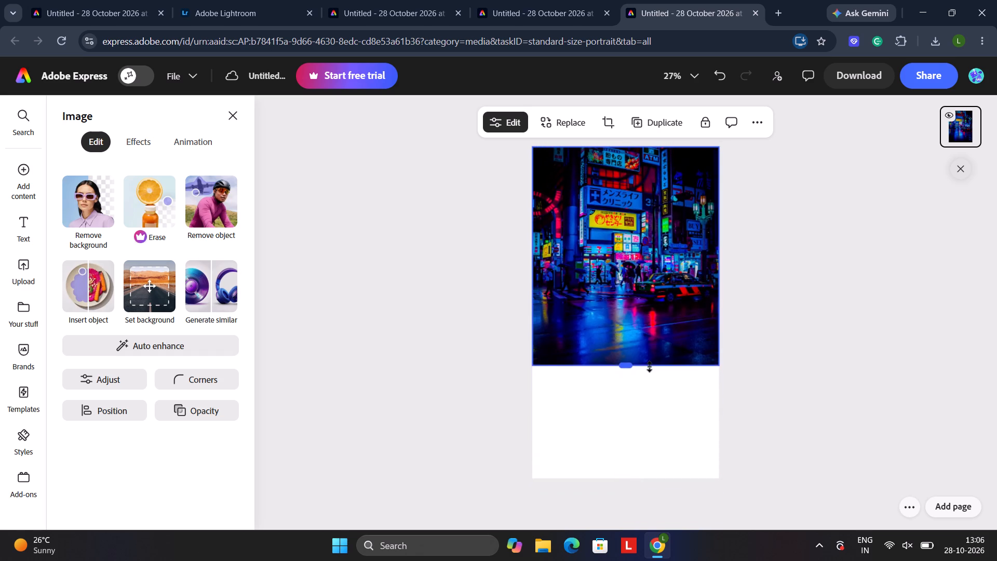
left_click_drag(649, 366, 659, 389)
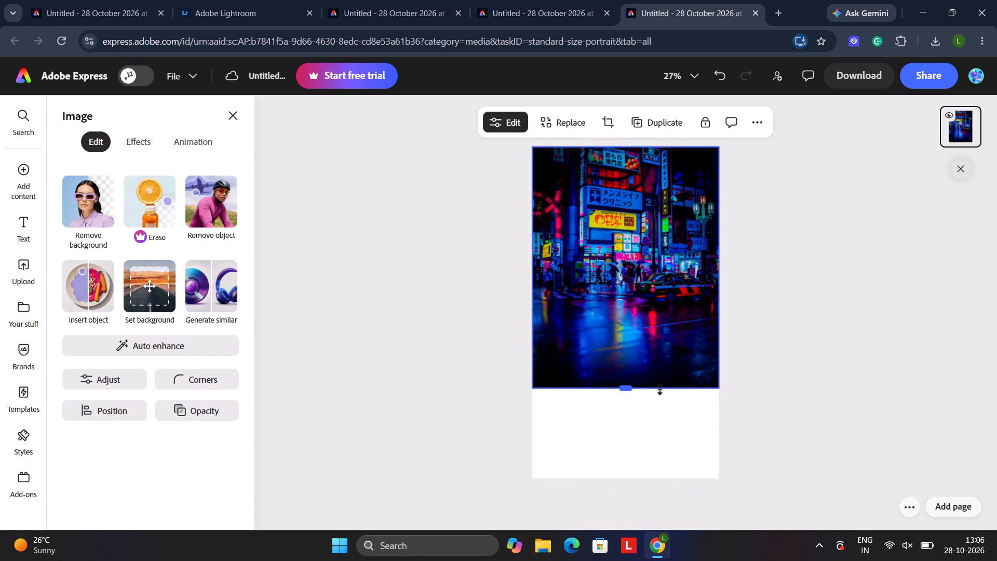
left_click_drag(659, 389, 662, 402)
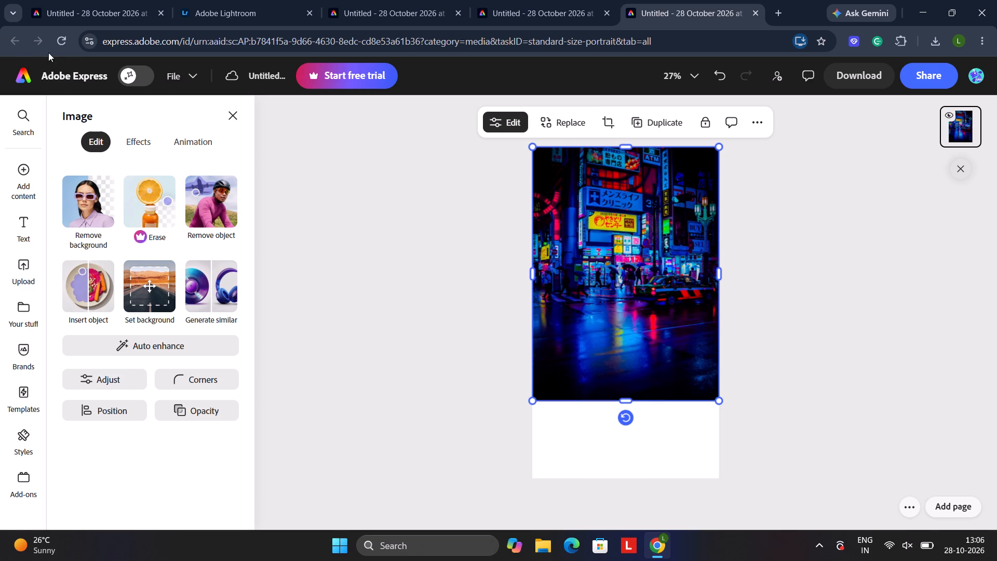
Close the new portrait design and the fashion template, returning to the 2560 x 2560 px design with the neon street photo.
left_click(502, 0)
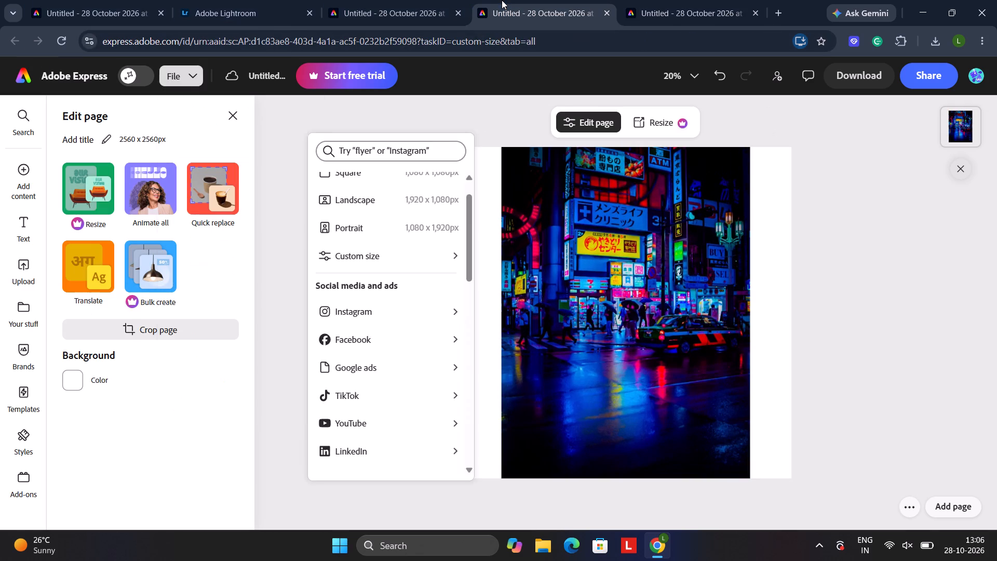
left_click(753, 12)
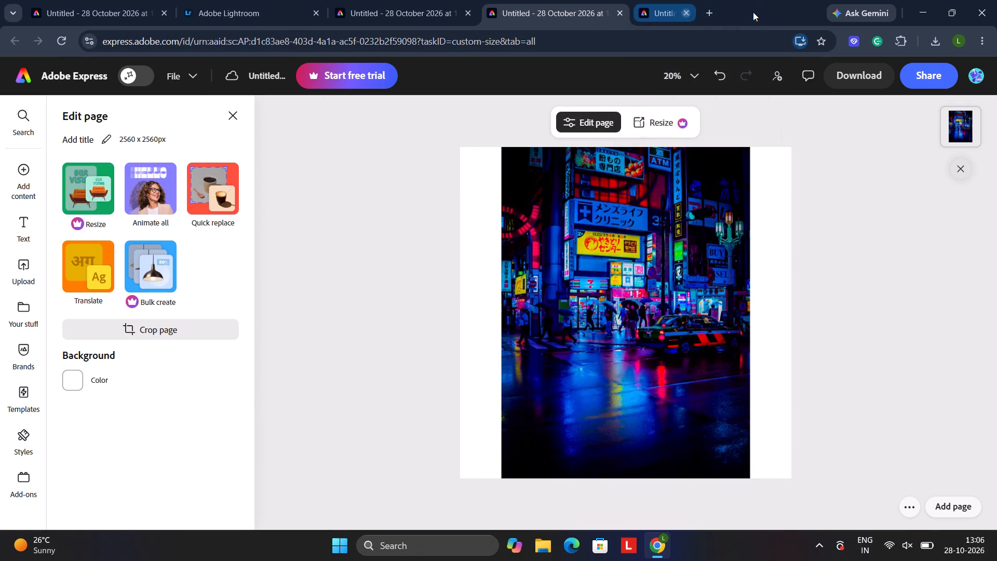
left_click(513, 0)
left_click(435, 0)
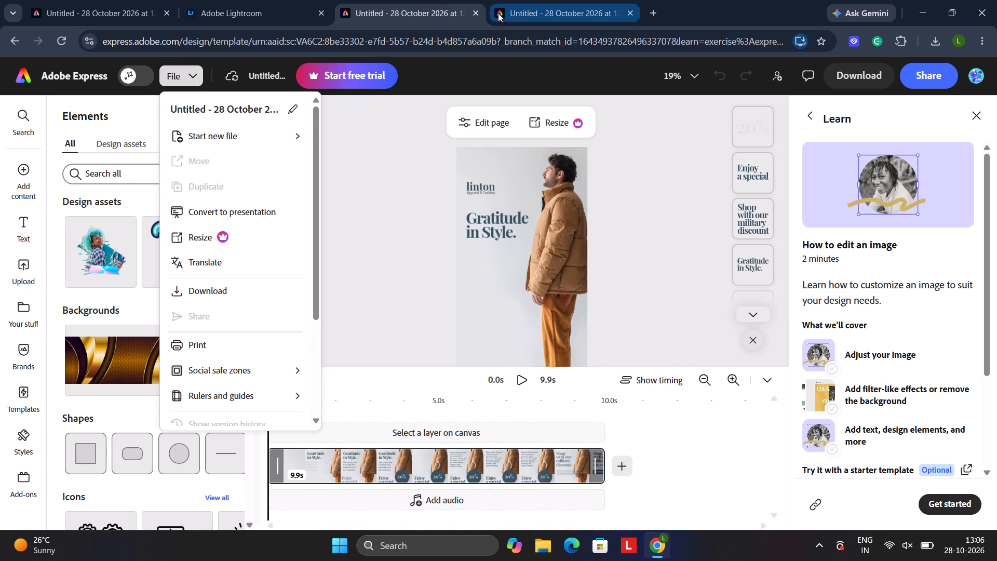
left_click(472, 12)
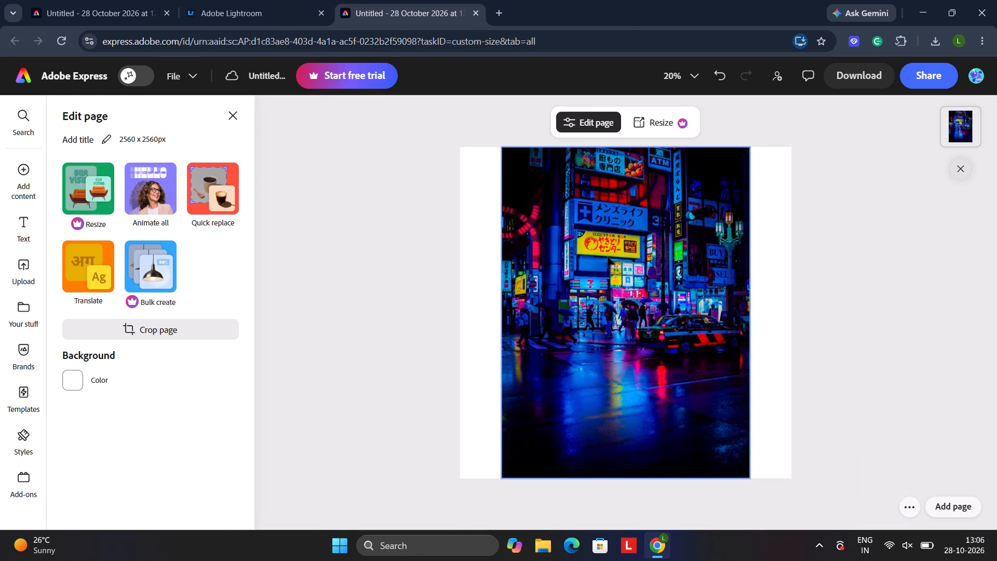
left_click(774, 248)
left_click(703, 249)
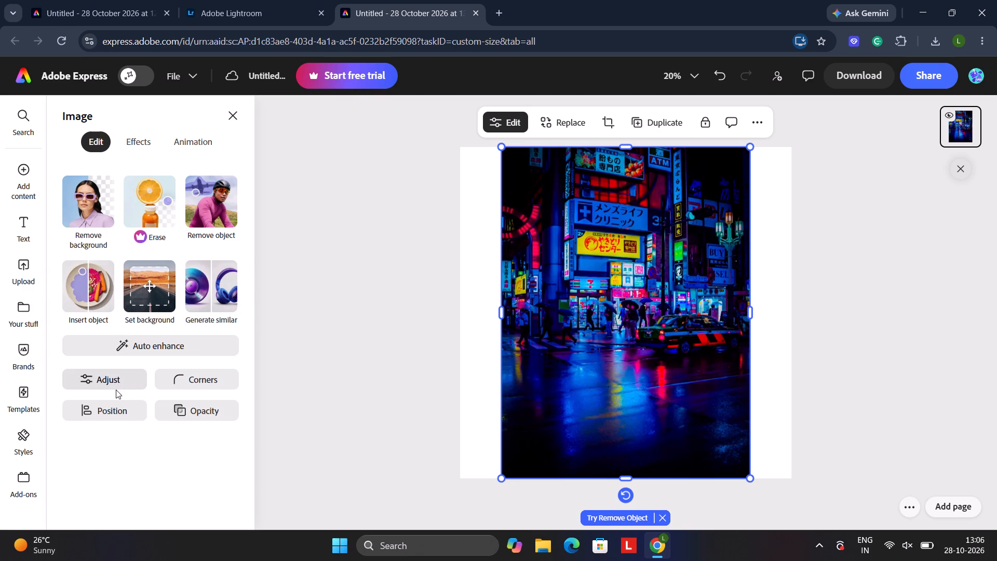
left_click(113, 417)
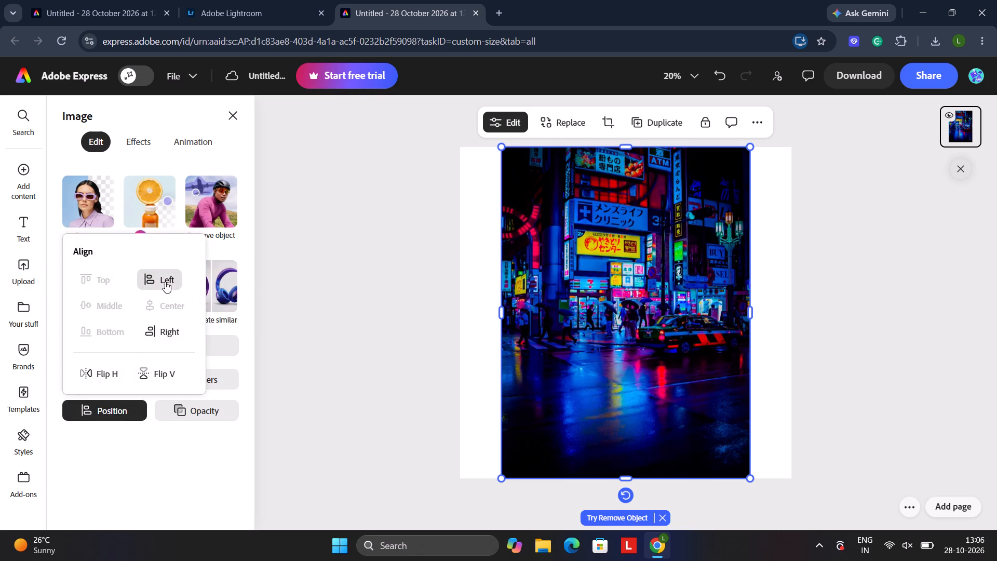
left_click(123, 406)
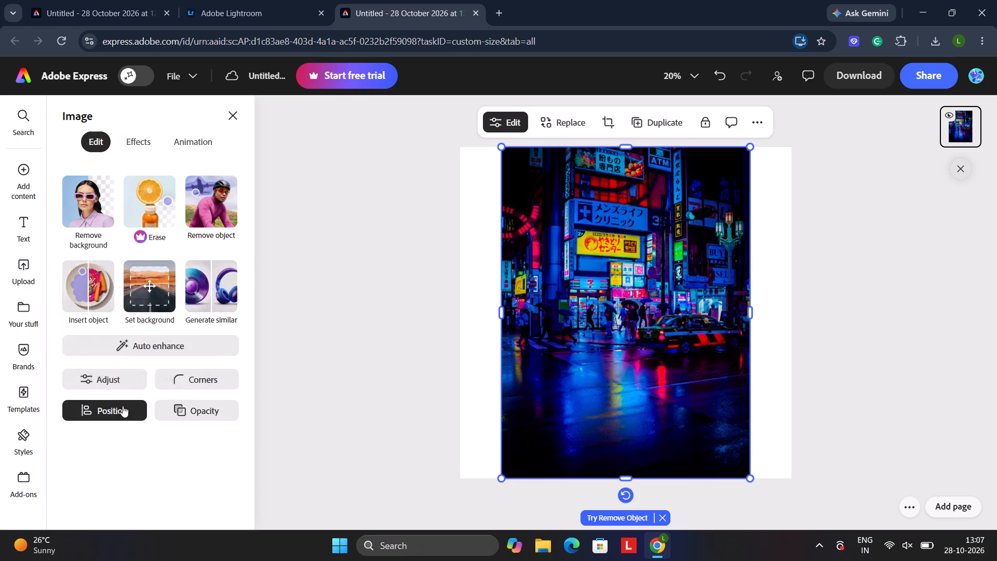
Search the design elements for gta and browse the matching backgrounds.
left_click(99, 226)
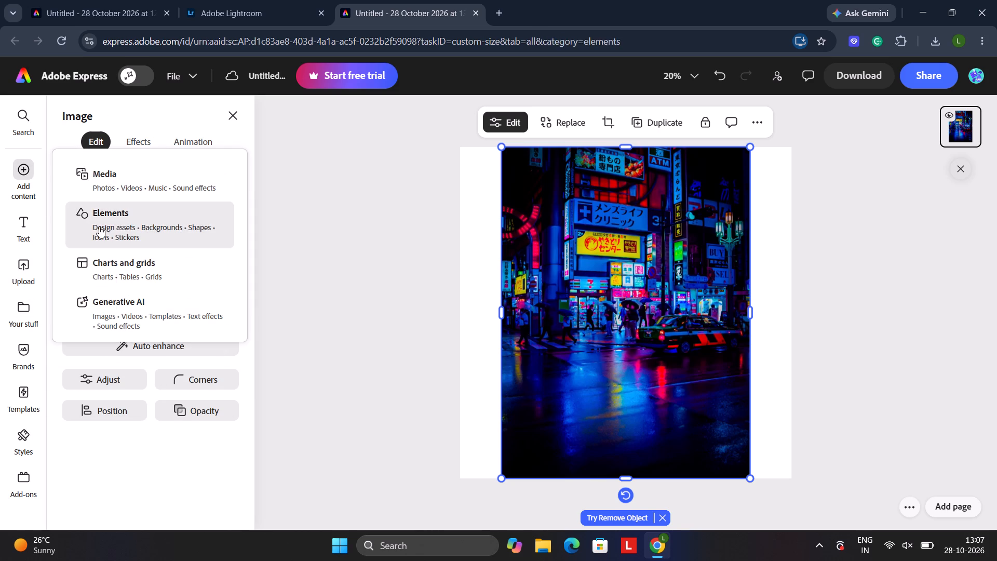
left_click(149, 169)
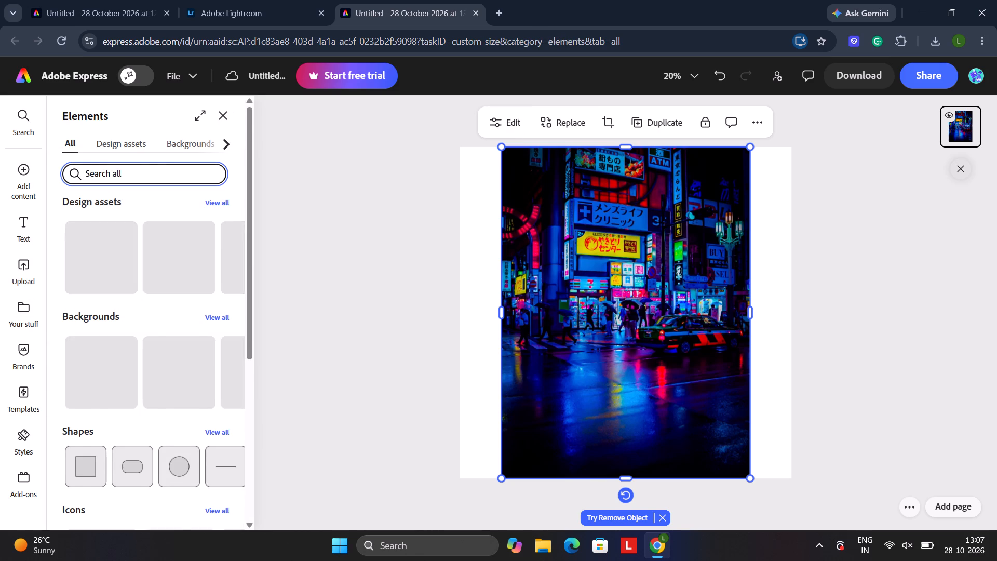
type("gta")
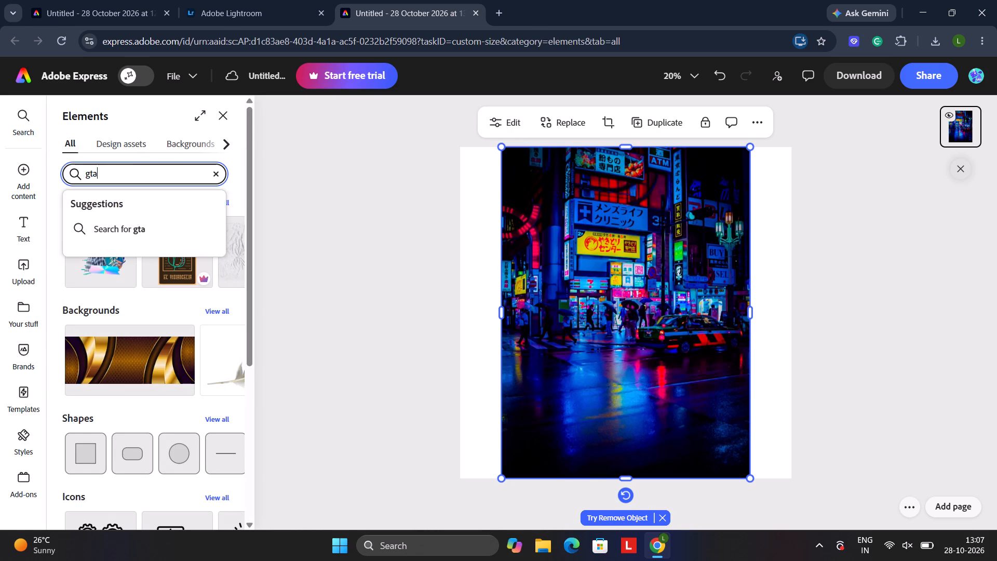
key("Return")
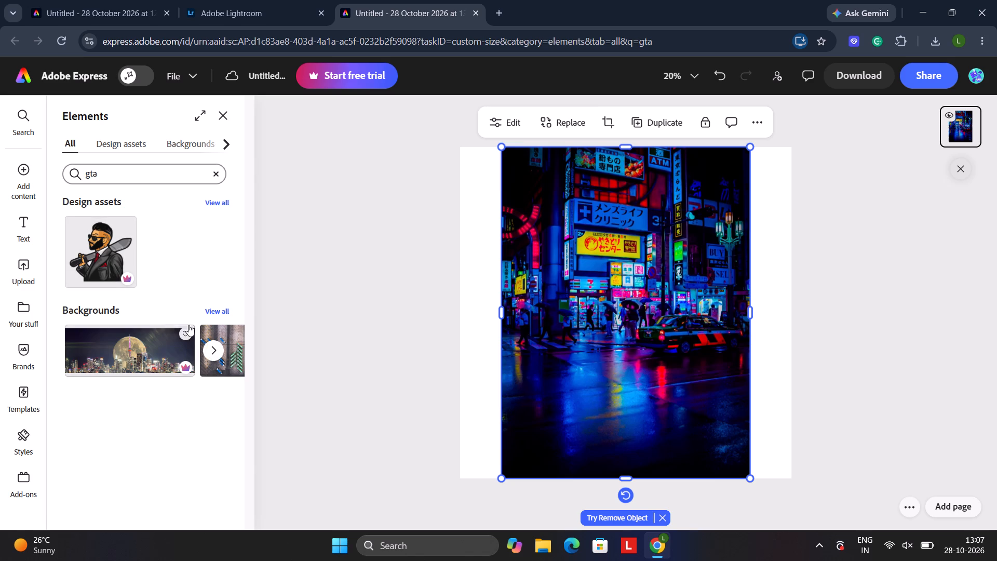
left_click(214, 342)
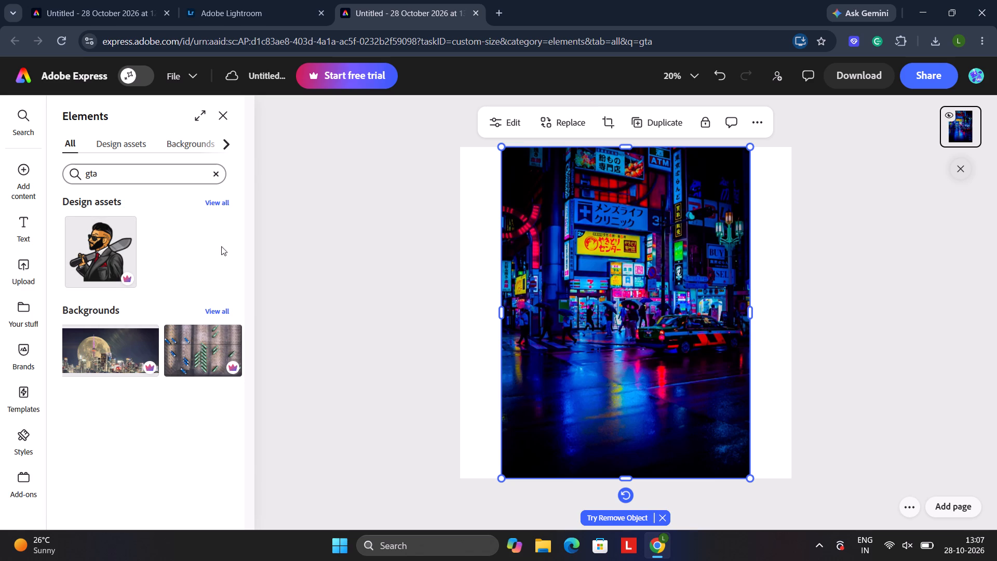
left_click(125, 137)
left_click(178, 144)
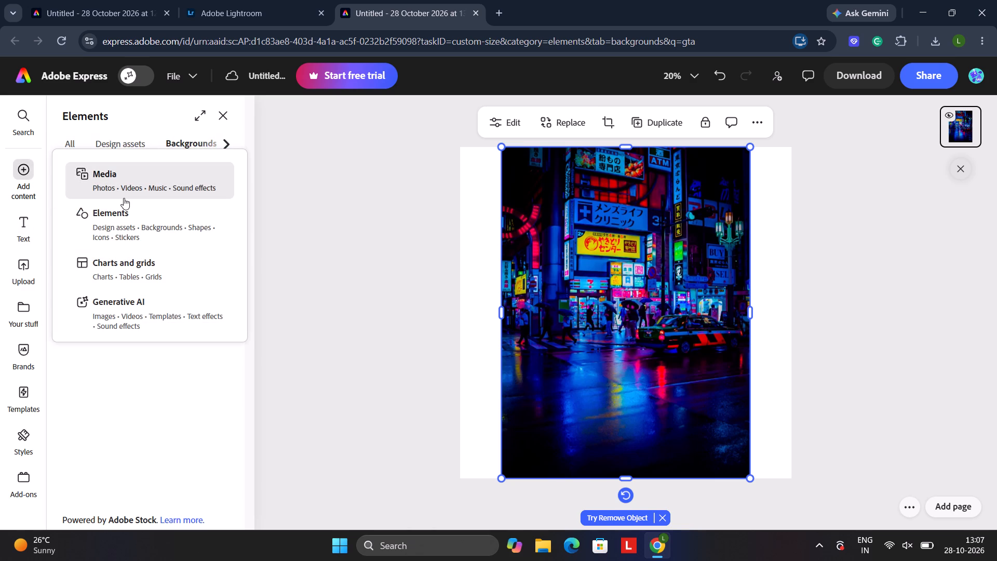
Search the media library for gta, and refine the search to gta vice city.
left_click(124, 198)
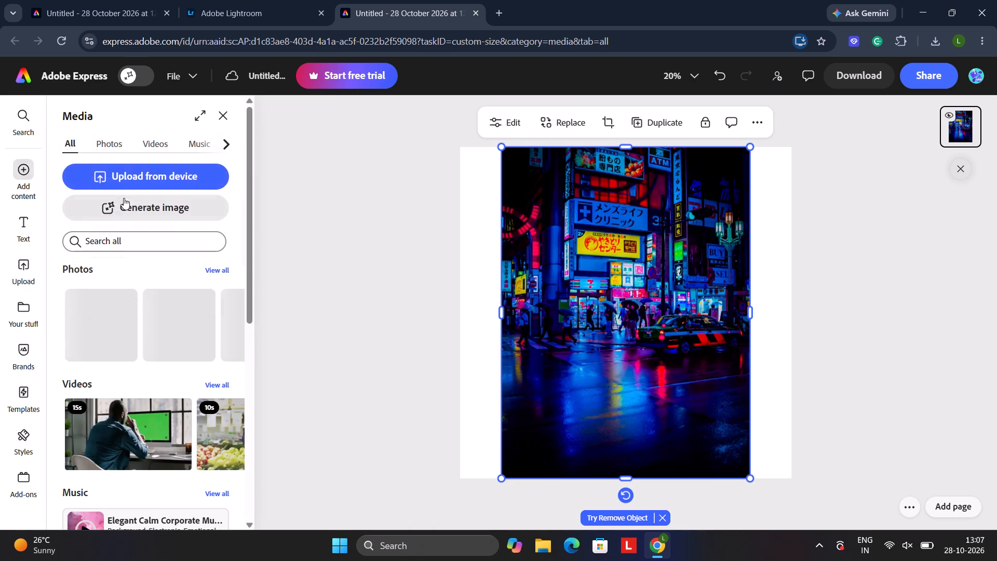
left_click(150, 246)
type("gt")
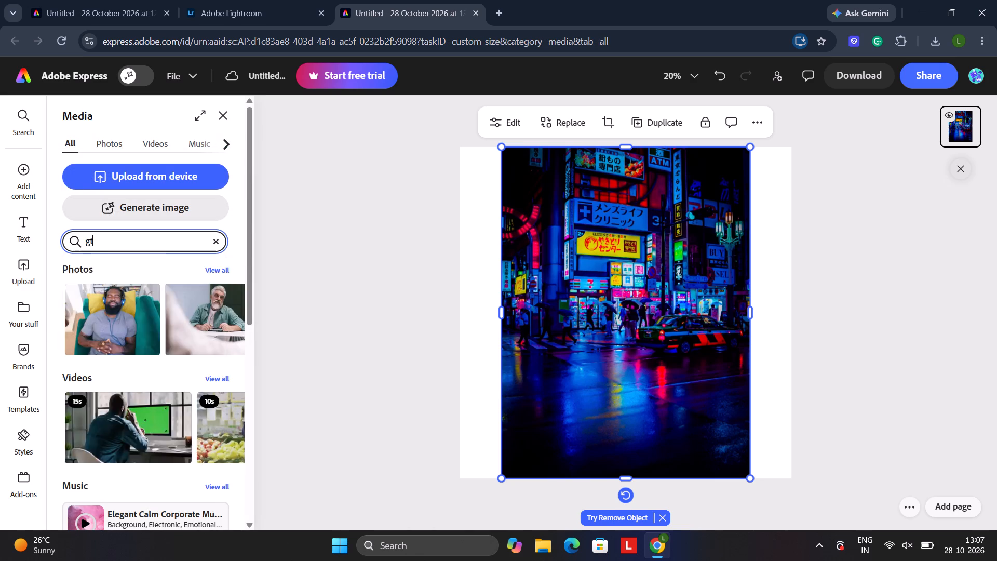
key("a")
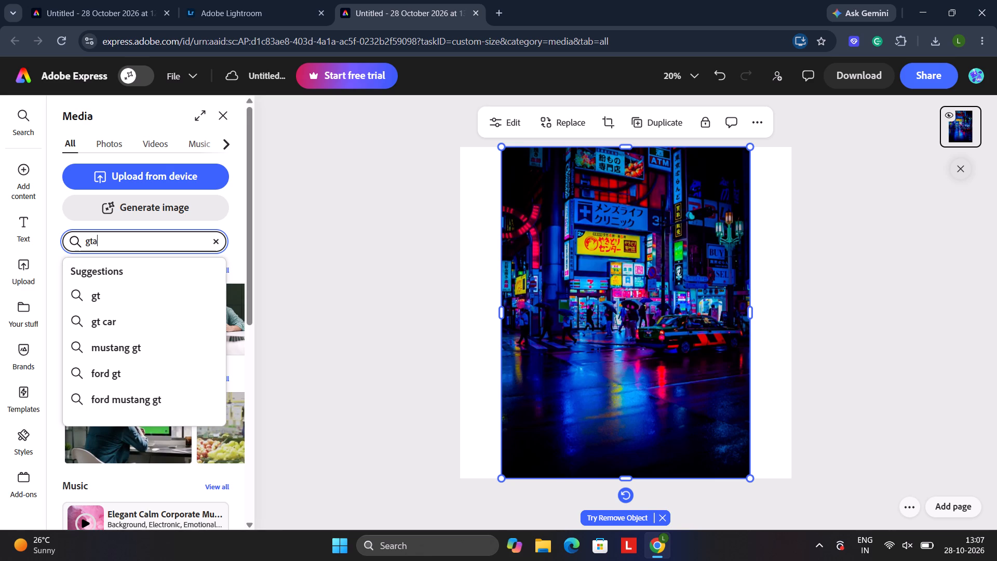
key("Return")
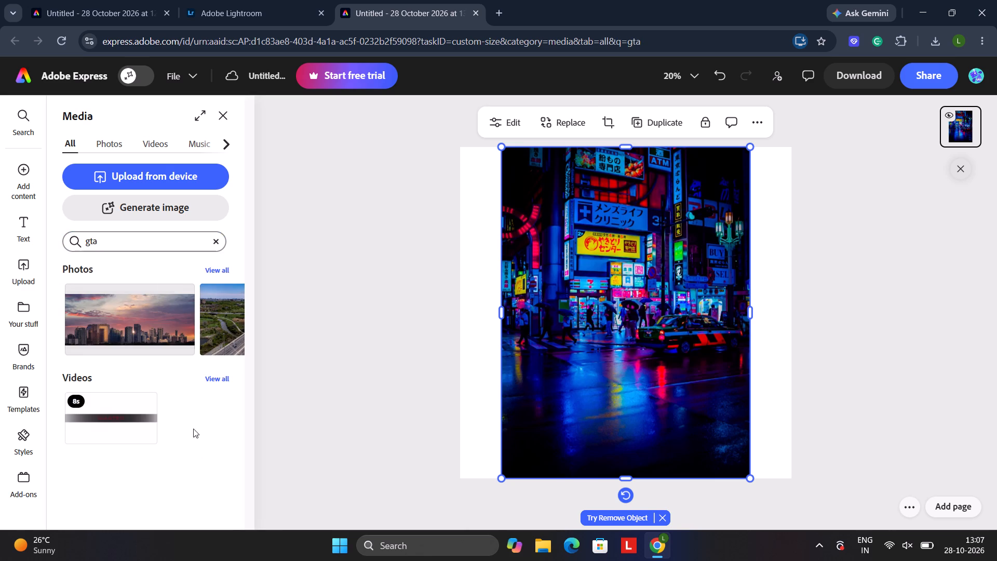
left_click(203, 239)
key("space")
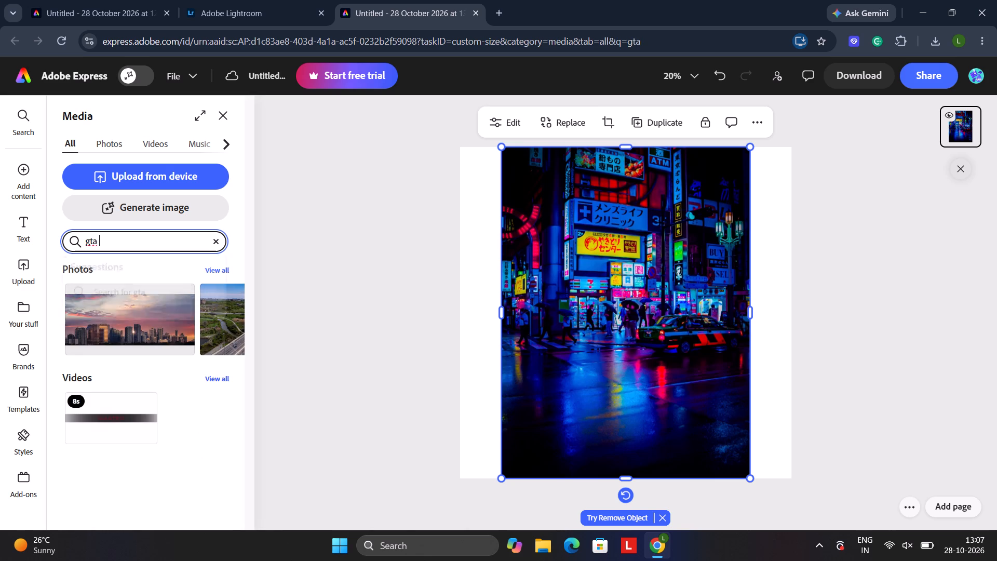
type("vice city4")
key("BackSpace")
key("Return")
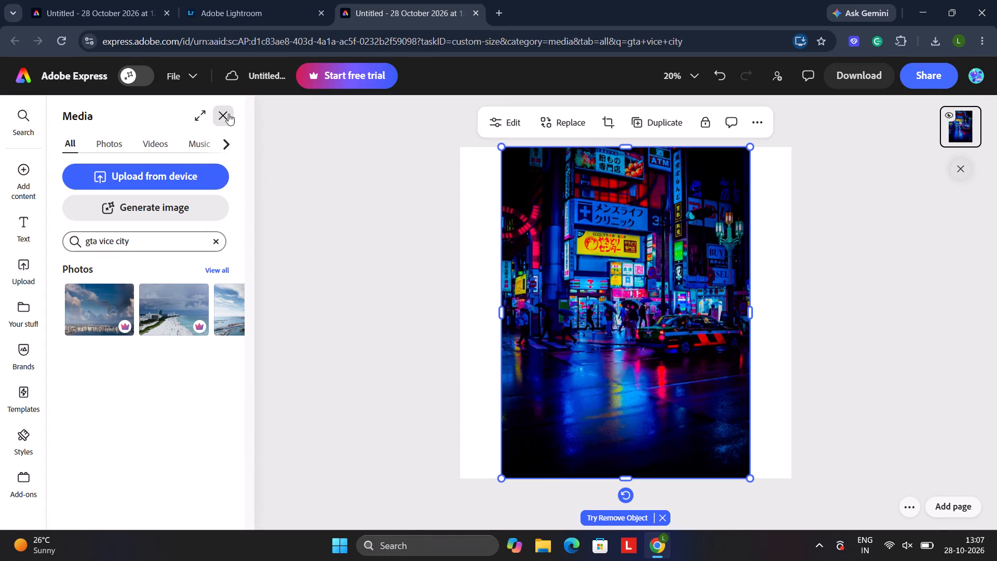
Look for a GTA text layout by entering GTA and GTA VICE as text search terms.
left_click(23, 222)
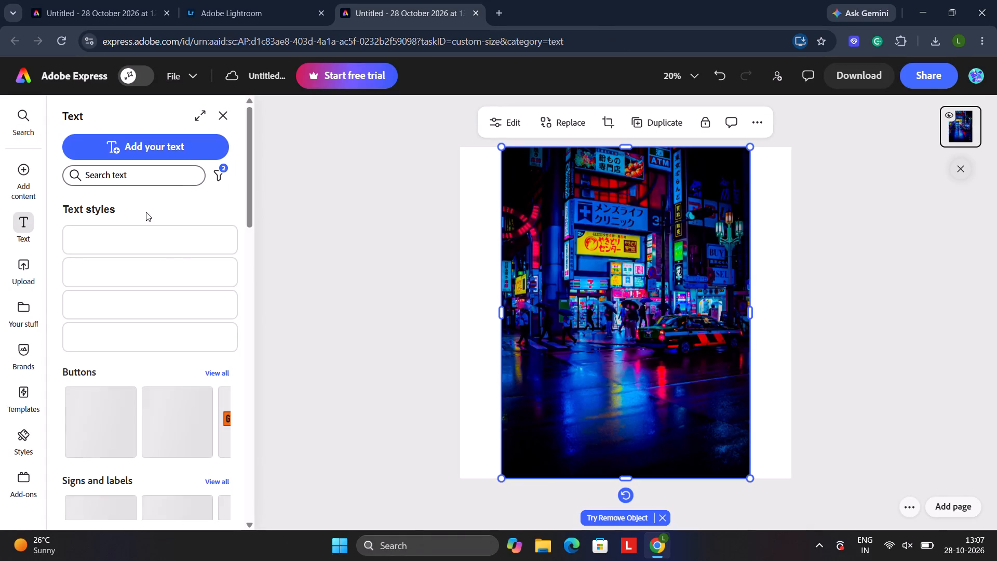
left_click(158, 176)
type("gta")
key("space")
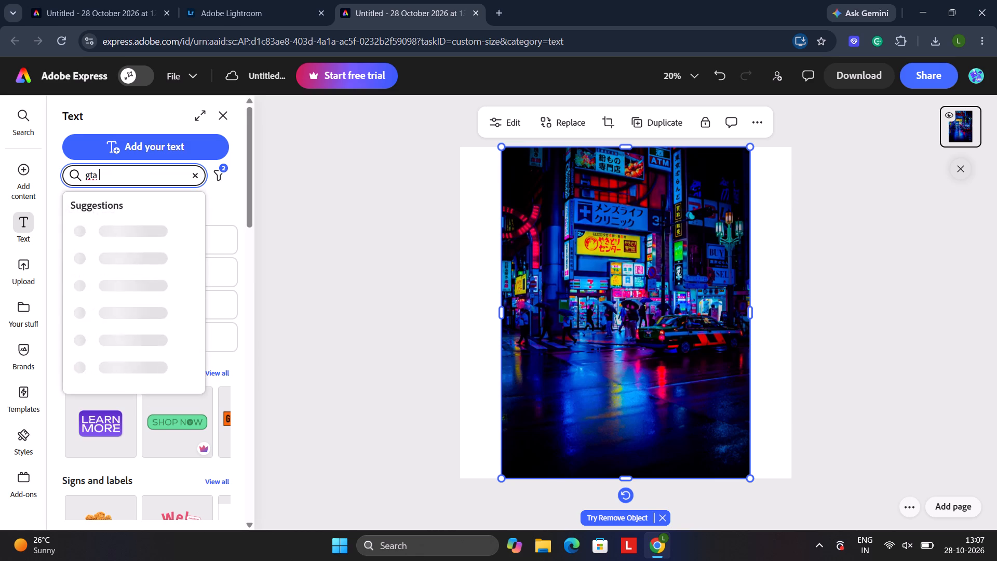
key("BackSpace")
key("BackSpace")
key("BackSpace")
key("BackSpace")
key("shift+t")
key("shift+BackSpace")
type("GT")
type("A")
key("space")
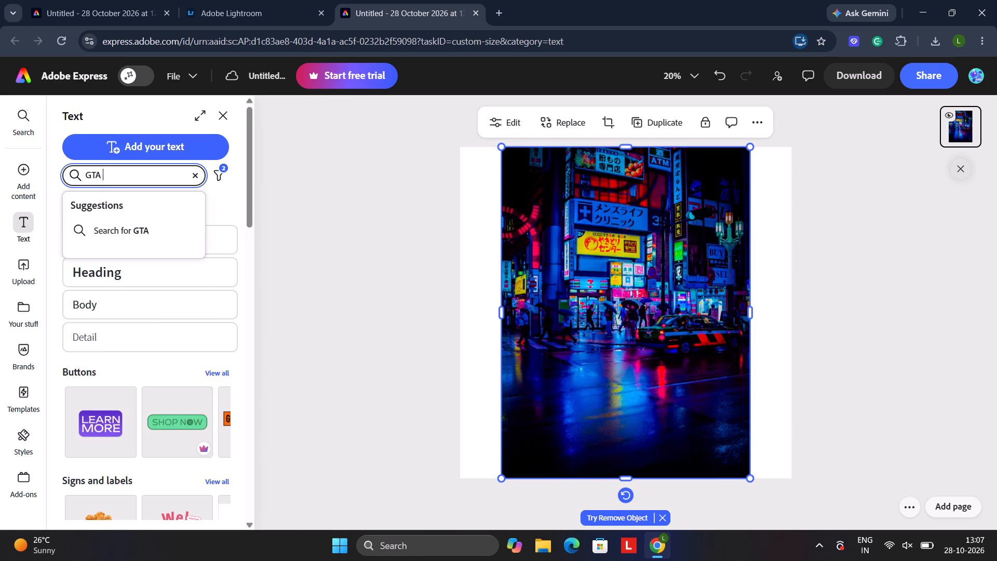
type("VICE")
key("space")
key("BackSpace")
key("shift+BackSpace")
key("shift+BackSpace")
key("shift+BackSpace")
key("shift+BackSpace")
Search the web for gta 5 in a new tab, view the image results, and return to the design.
left_click(506, 6)
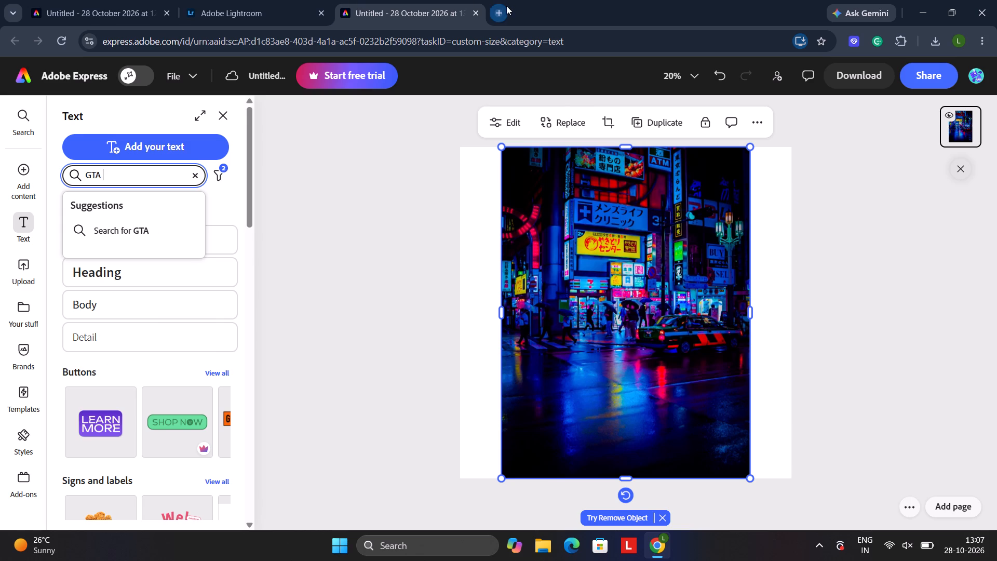
left_click(379, 236)
type("gta 5")
key("Return")
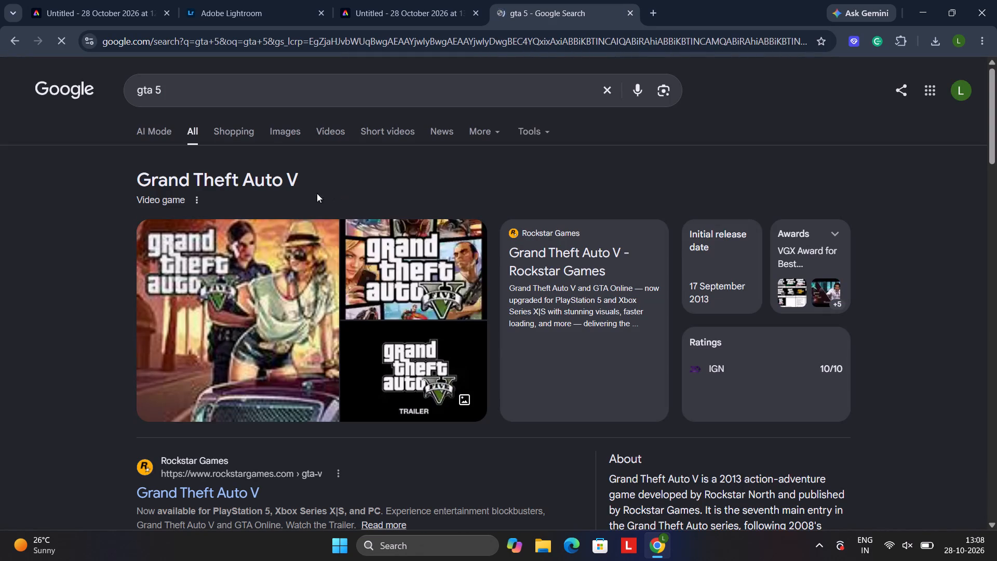
left_click(240, 139)
left_click(284, 127)
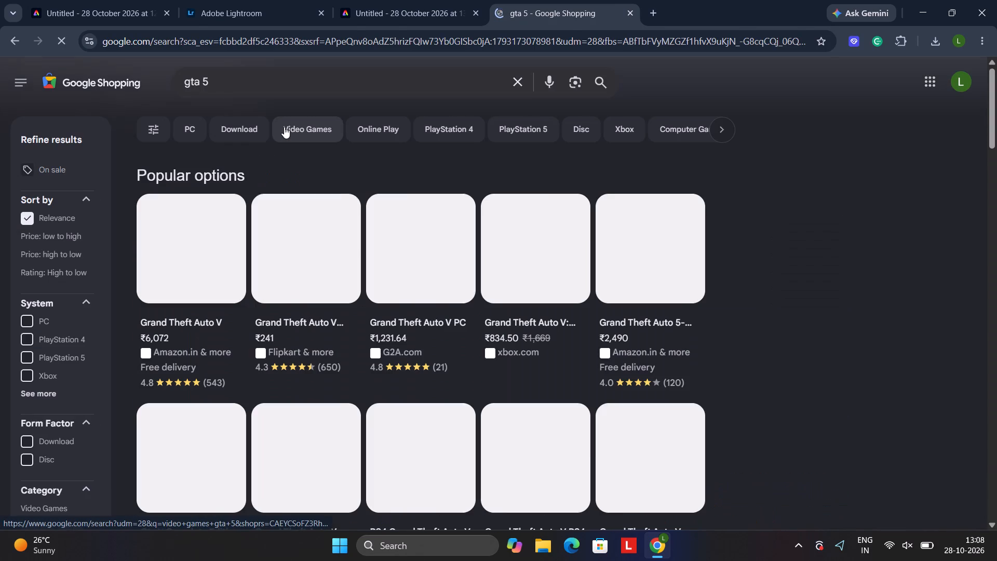
left_click(18, 42)
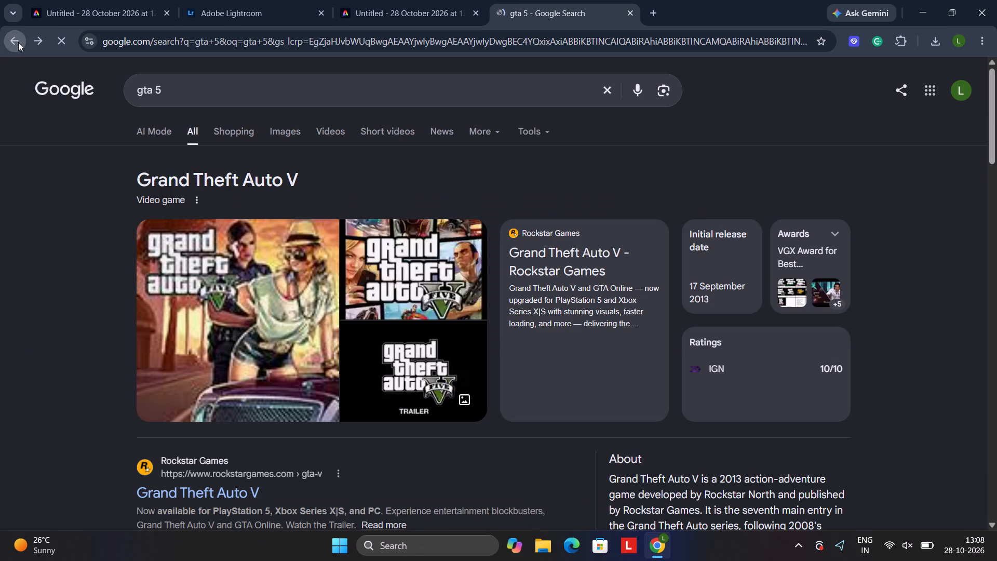
left_click(263, 133)
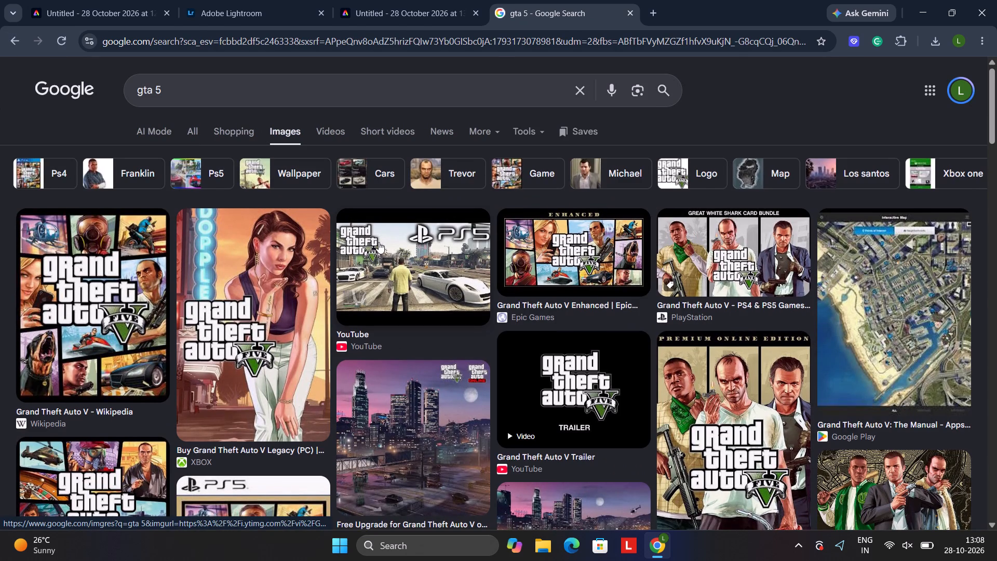
scroll(379, 242, "right", 2)
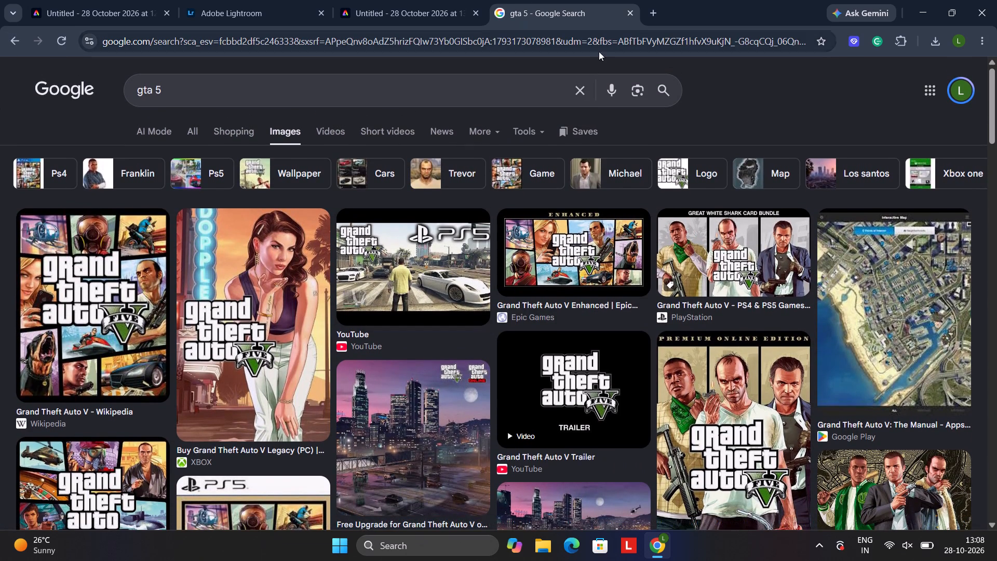
left_click(629, 12)
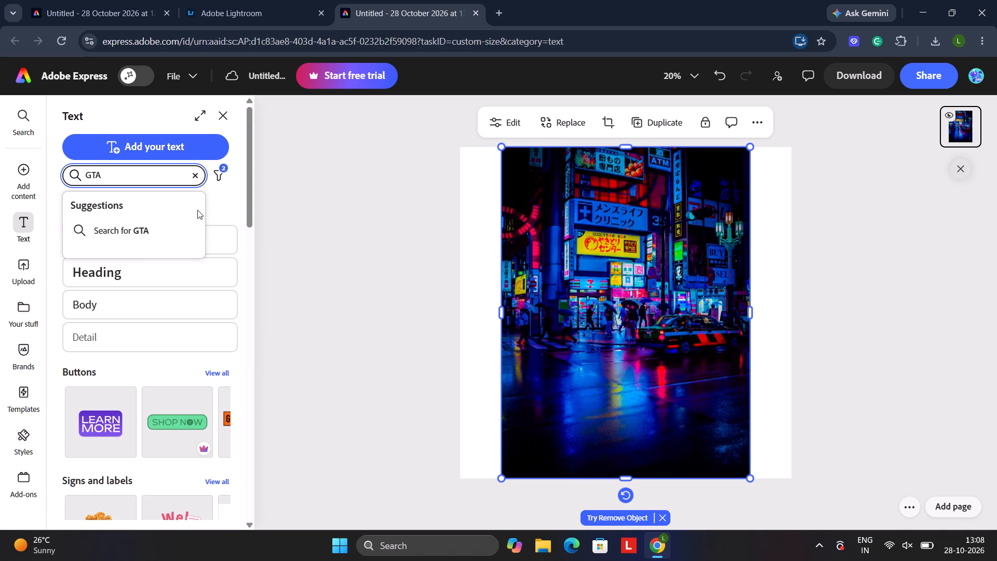
Search the text layouts for mission impossible, and clear the search.
key("BackSpace")
key("BackSpace")
key("BackSpace")
key("BackSpace")
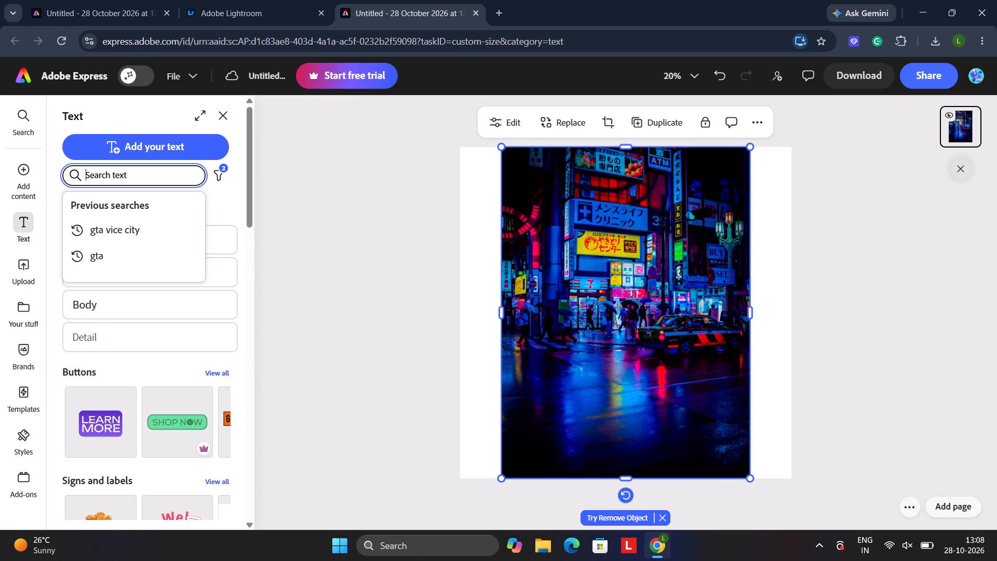
type("aur")
key("space")
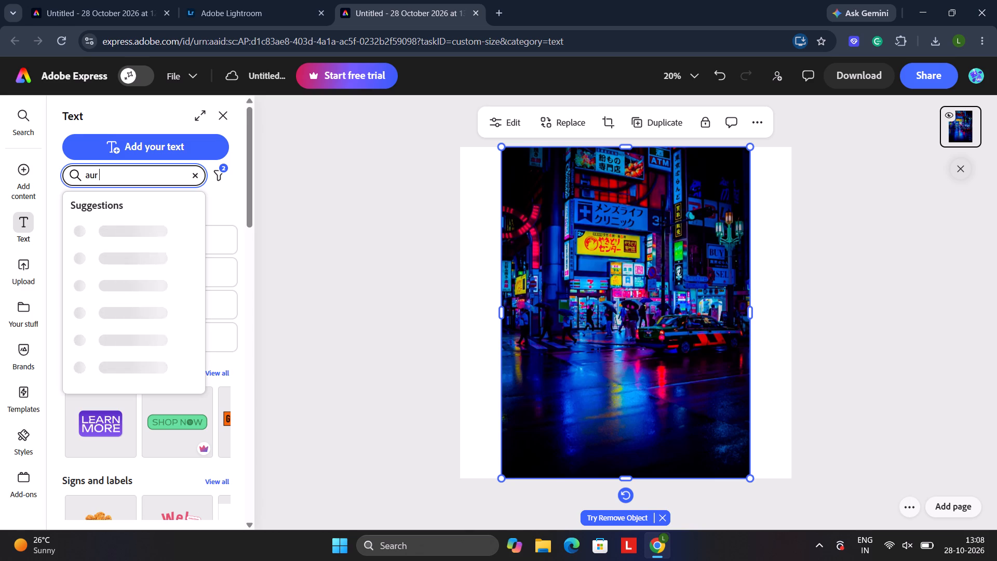
key("BackSpace")
key("BackSpace")
key("BackSpace")
type("ir")
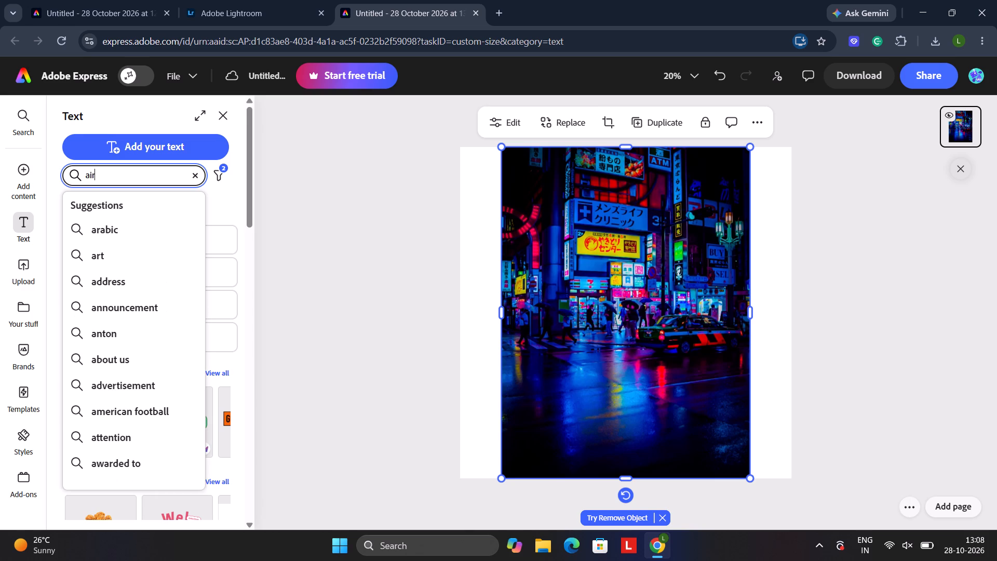
key("BackSpace")
key("BackSpace")
key("BackSpace")
type("Mission impos")
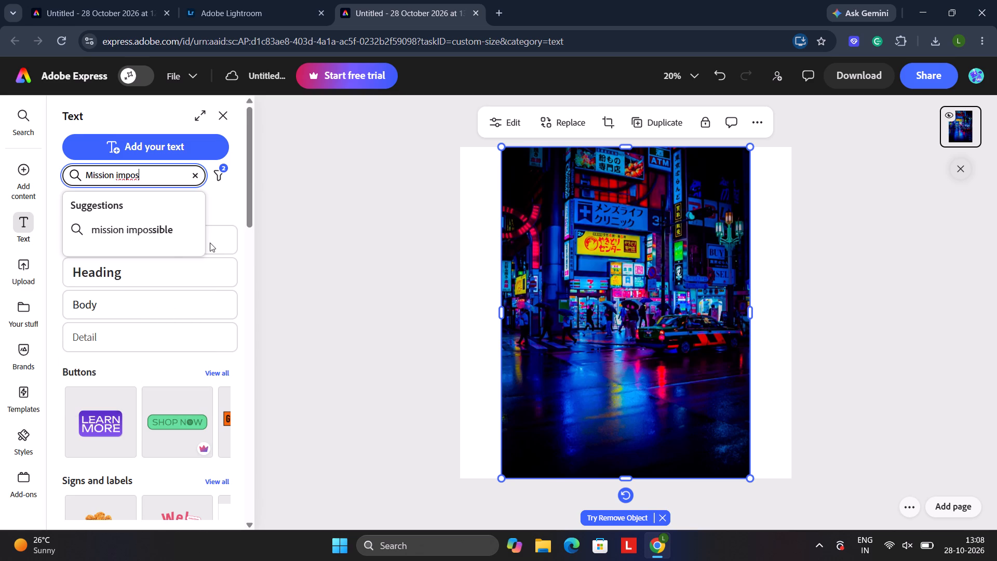
left_click(195, 230)
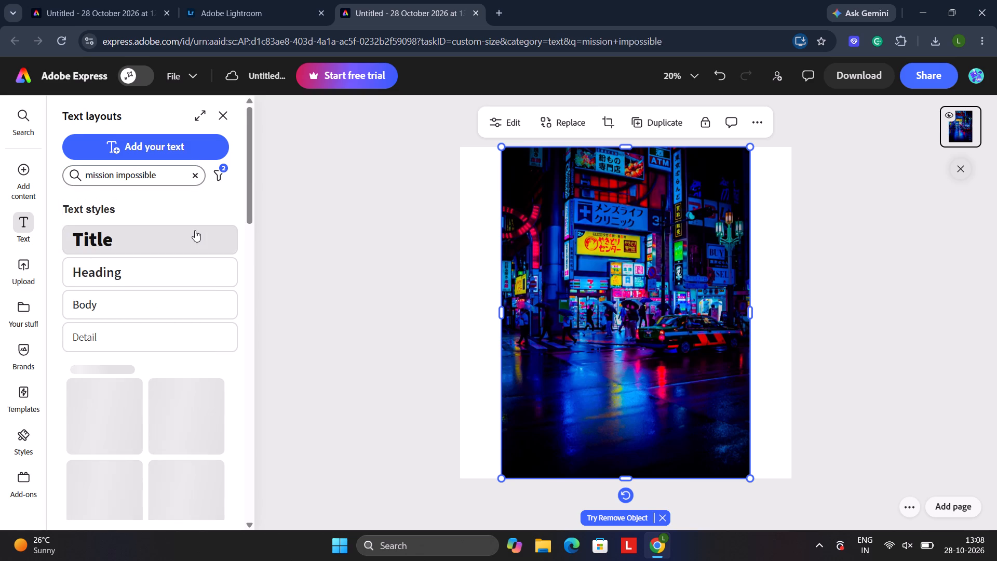
scroll(154, 348, "down", 3)
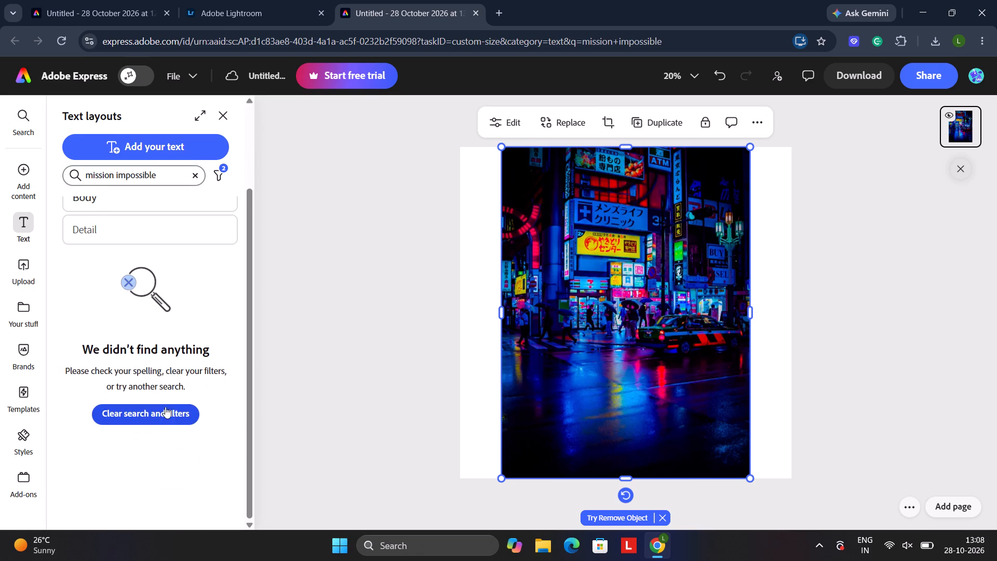
scroll(165, 407, "up", 3)
left_click(198, 166)
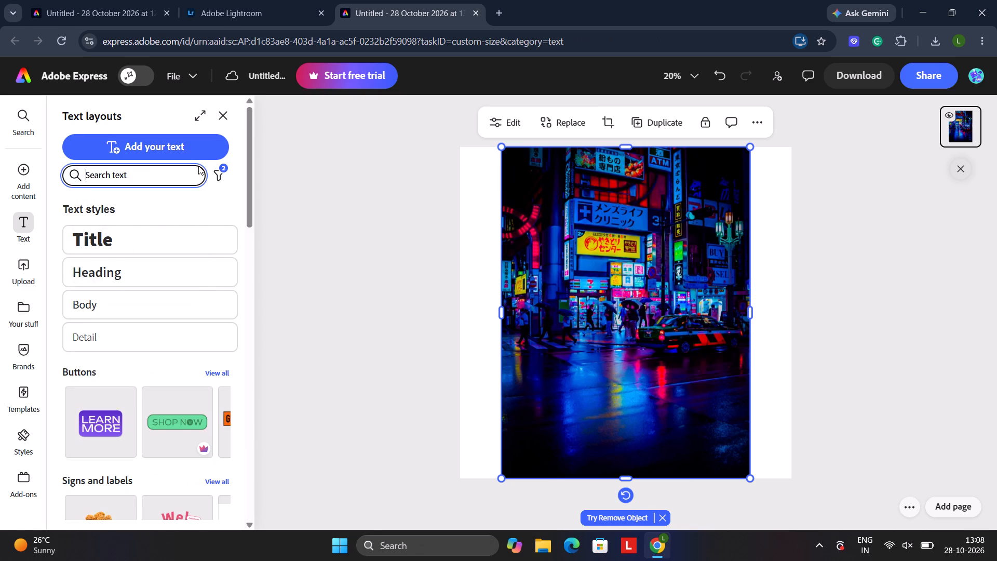
left_click(215, 205)
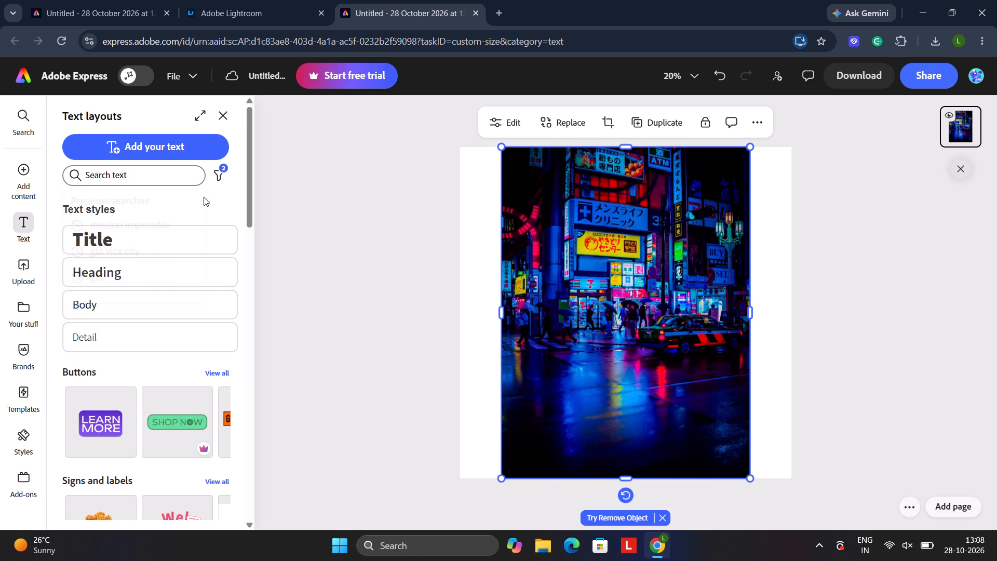
Add a text box reading Mission over the neon street photo.
left_click(202, 149)
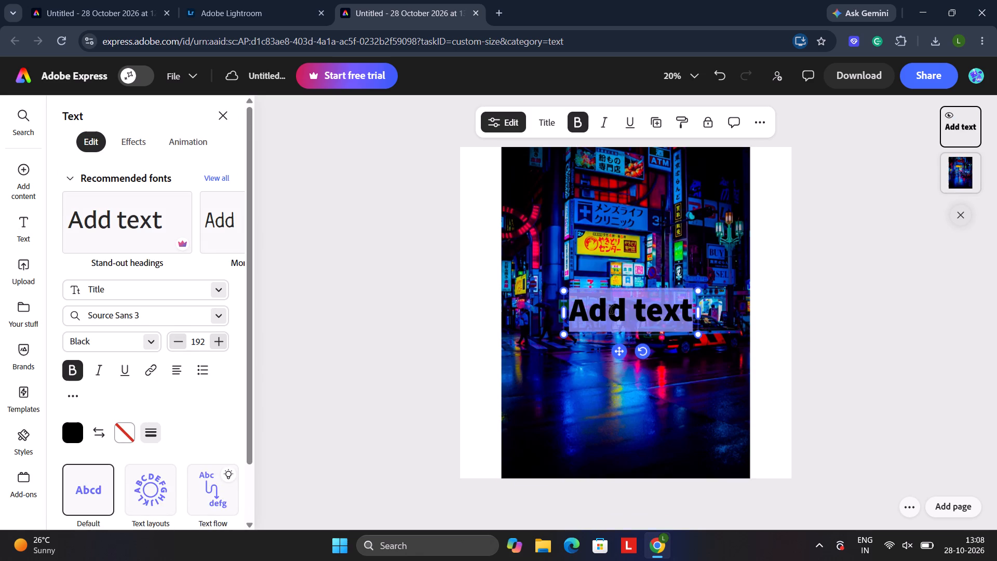
type("miss")
key("BackSpace")
key("BackSpace")
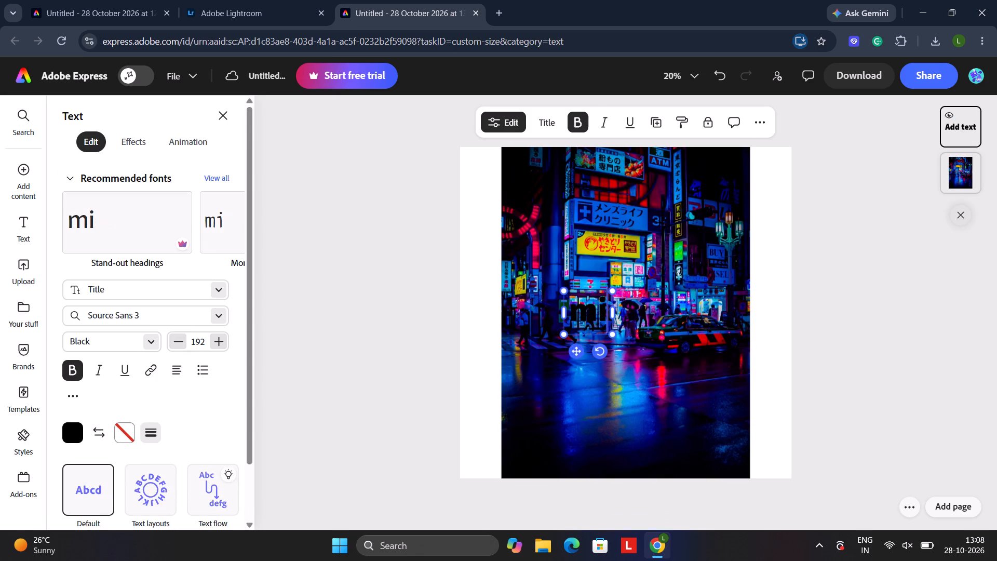
key("BackSpace")
key("BackSpace")
key("BackSpace")
type("Mist")
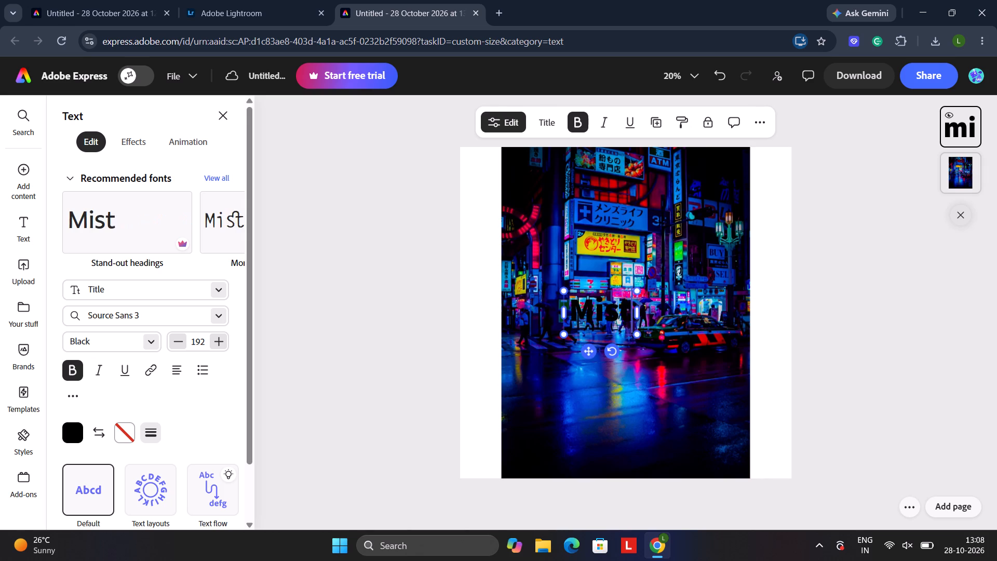
key("BackSpace")
type("sion")
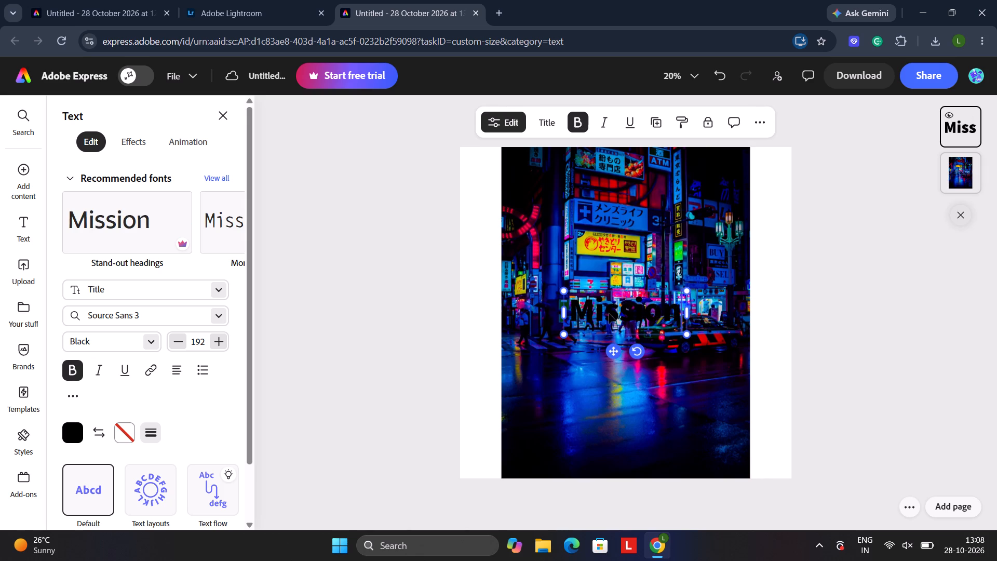
Move the Mission text down onto the wet road below the taxi.
left_click_drag(639, 310, 636, 336)
left_click(664, 313)
left_click_drag(616, 348, 610, 415)
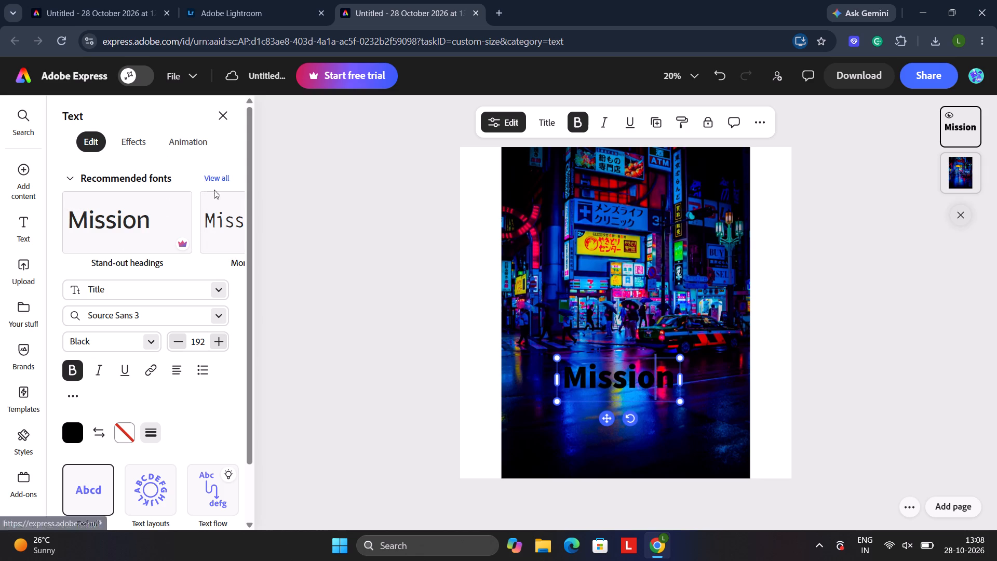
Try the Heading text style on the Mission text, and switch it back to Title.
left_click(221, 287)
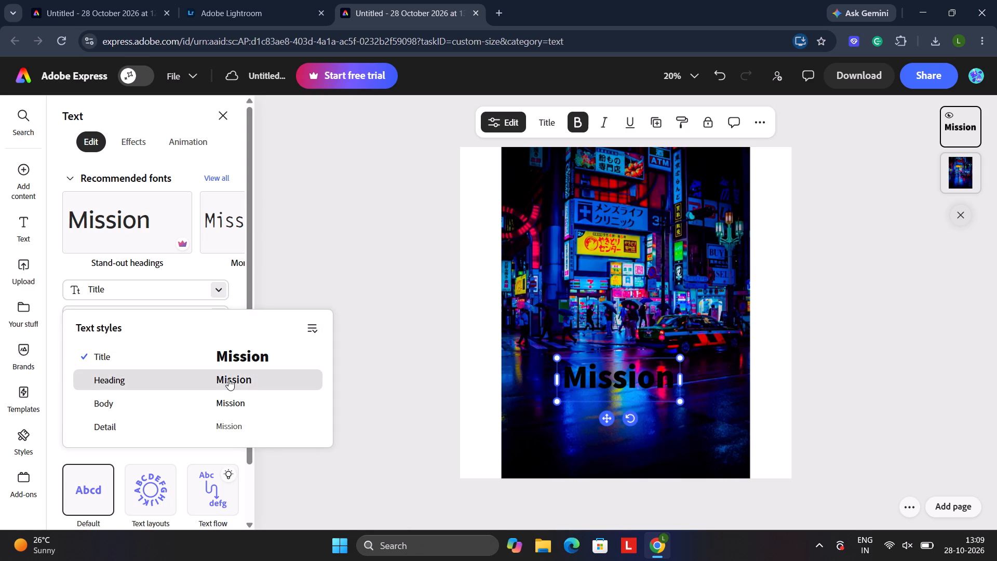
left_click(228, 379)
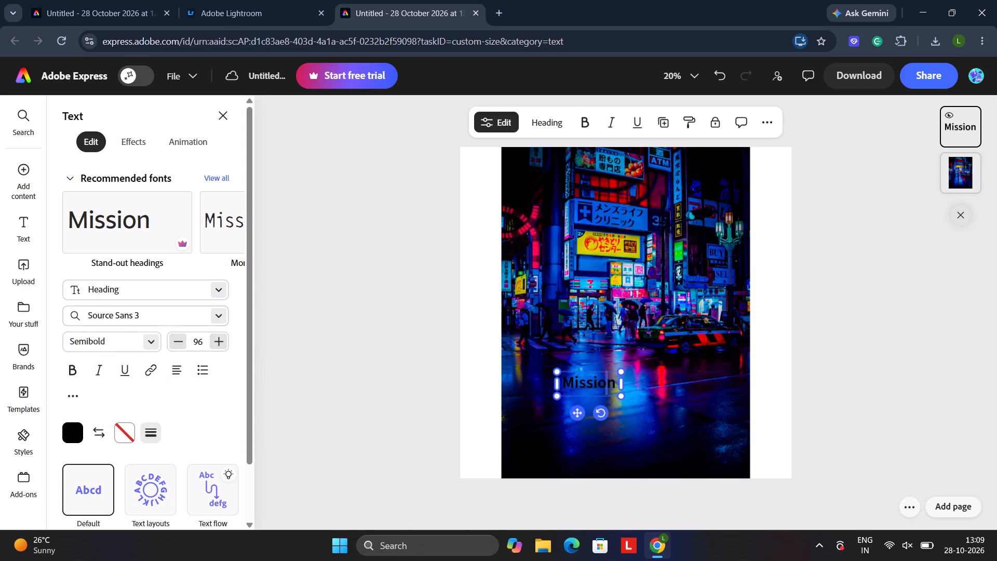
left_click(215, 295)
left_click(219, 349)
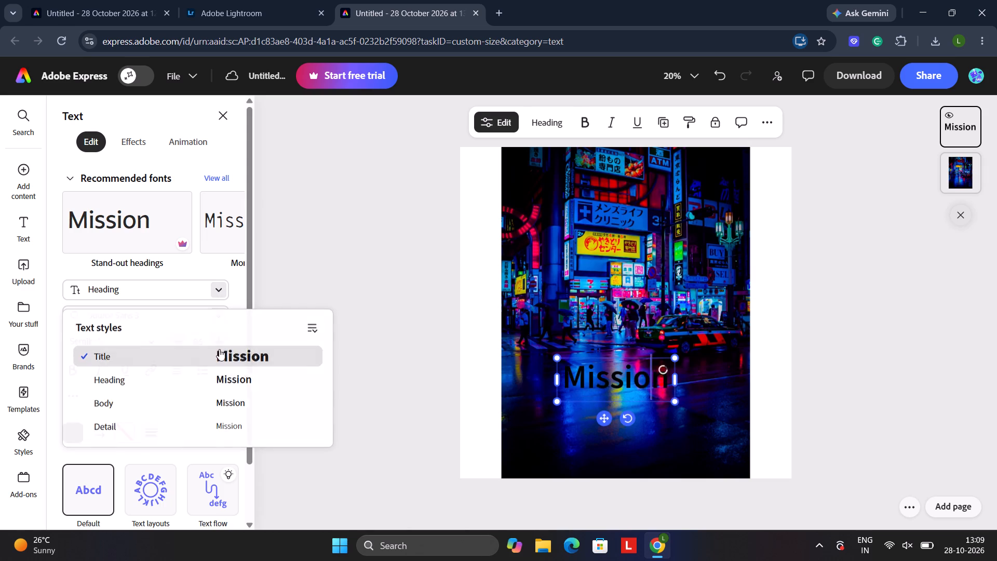
Apply the recommended Featured fonts option, True Gore, to the Mission text.
scroll(174, 425, "down", 1)
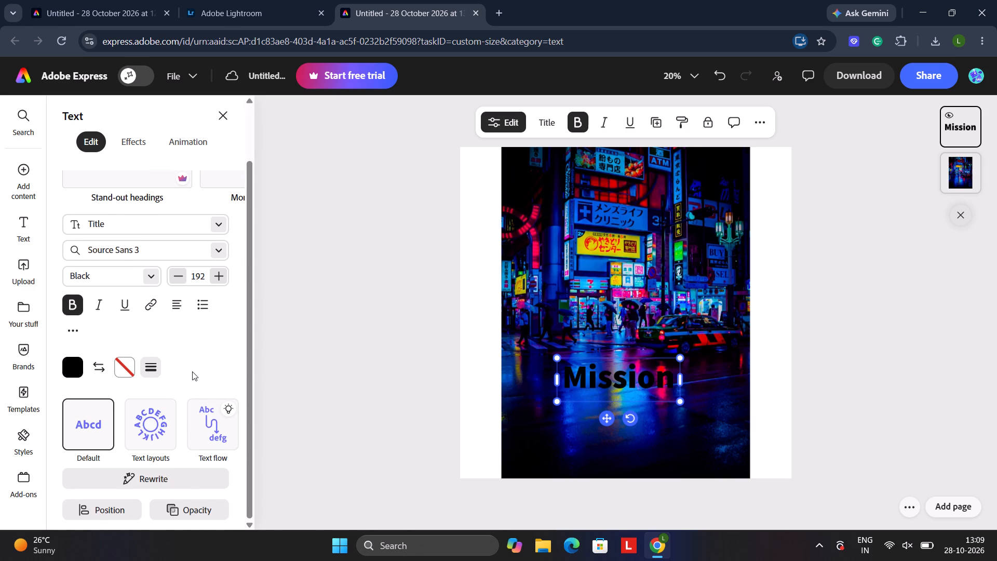
scroll(192, 371, "up", 2)
left_click(220, 219)
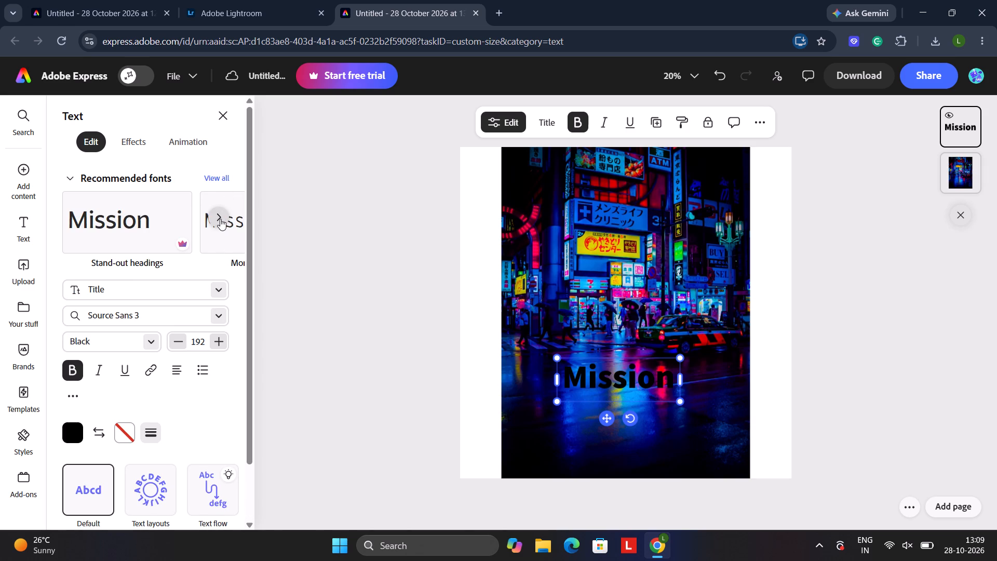
left_click(220, 219)
left_click(220, 219)
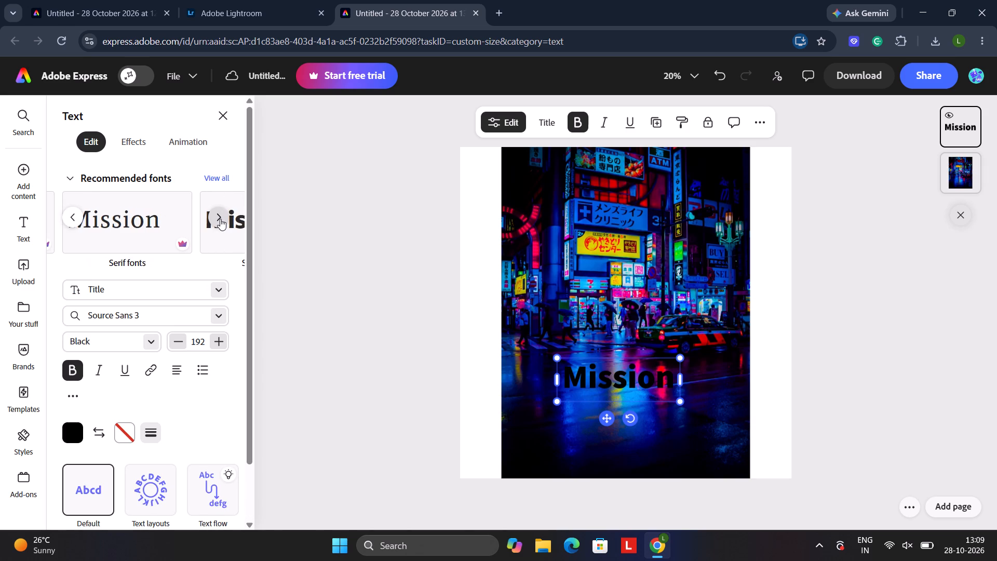
left_click(220, 219)
left_click(220, 219)
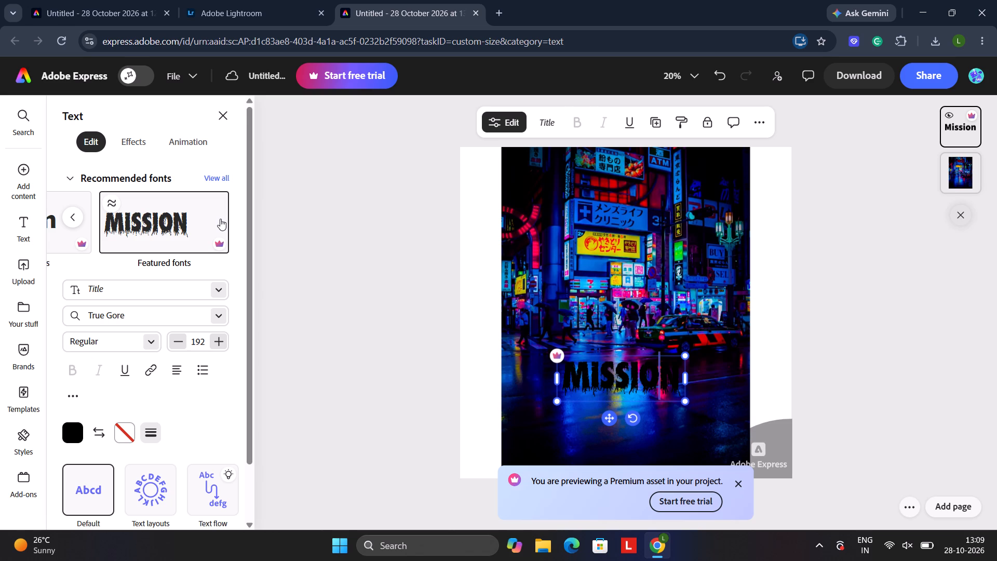
Look through the full set of recommended fonts for the Mission text, from Stand-out headings to Featured fonts.
left_click(73, 218)
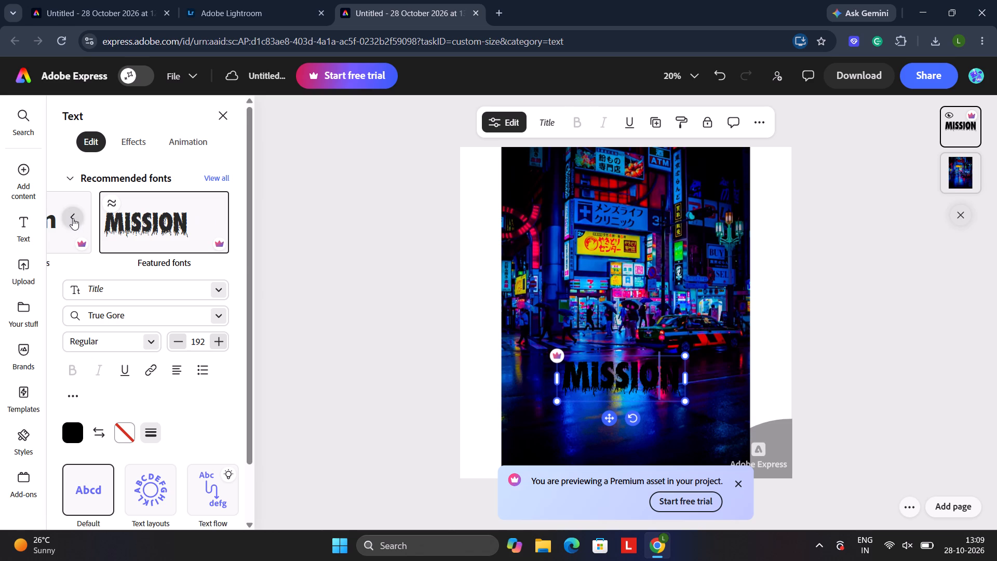
left_click(218, 172)
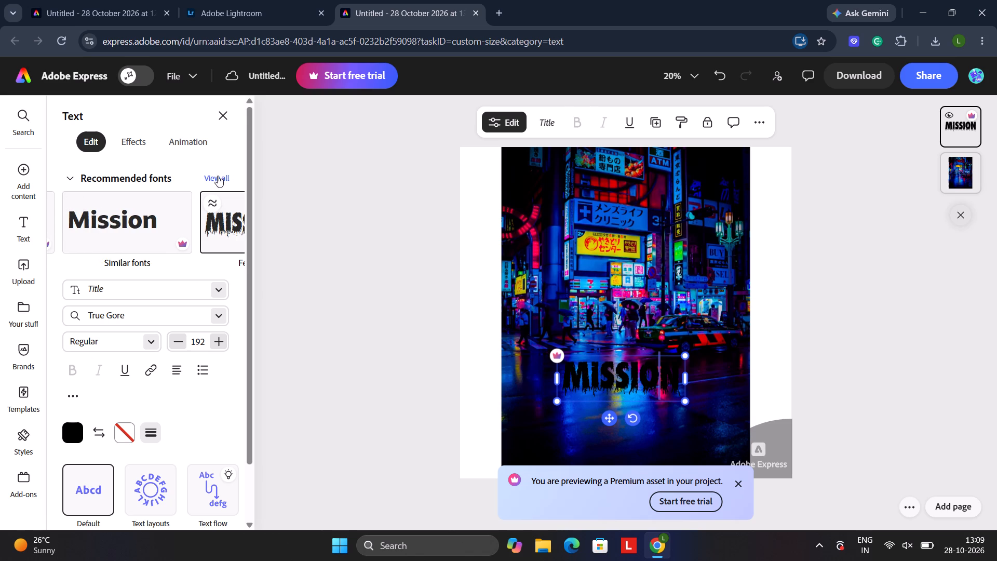
left_click(218, 176)
scroll(181, 235, "down", 4)
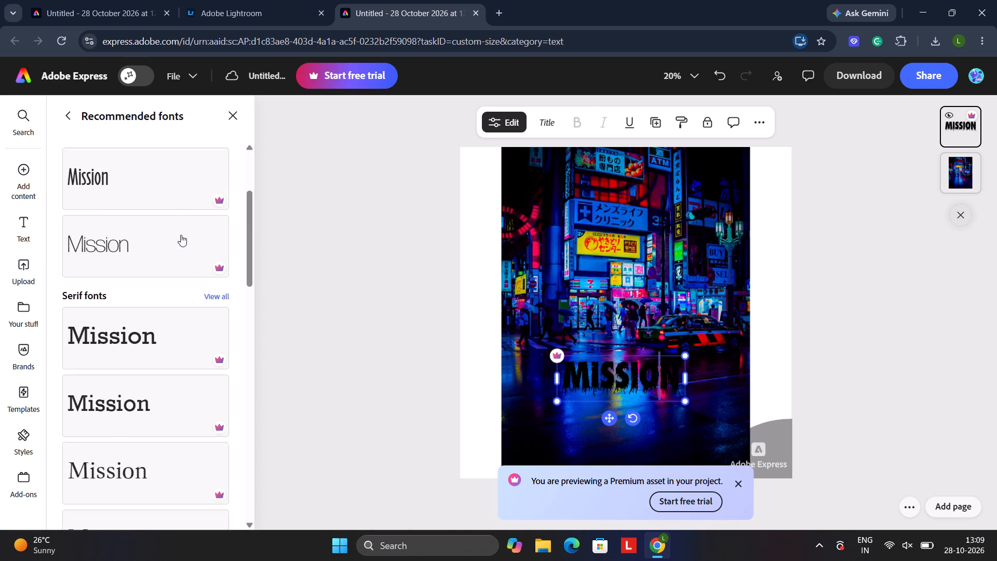
scroll(181, 235, "down", 4)
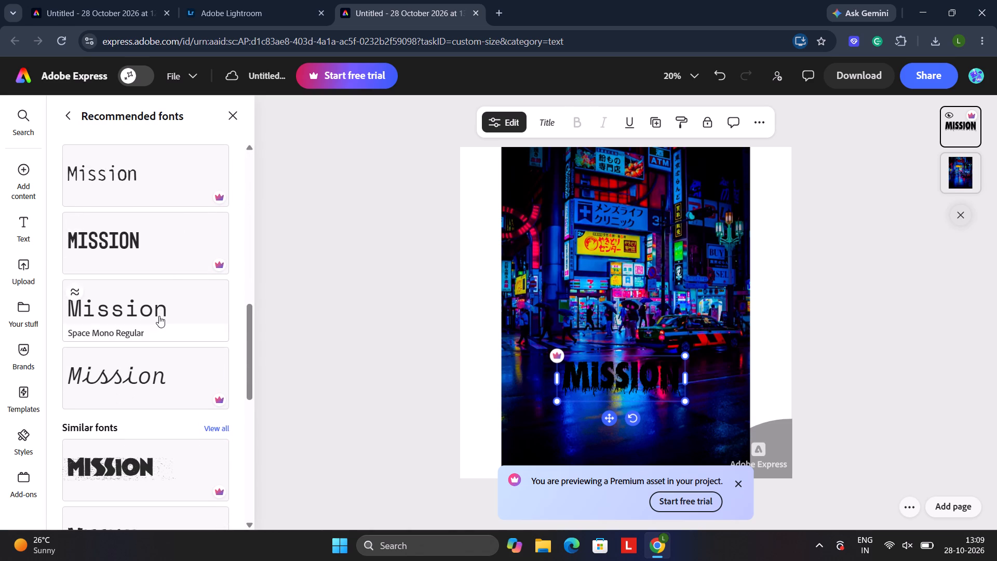
scroll(159, 316, "down", 11)
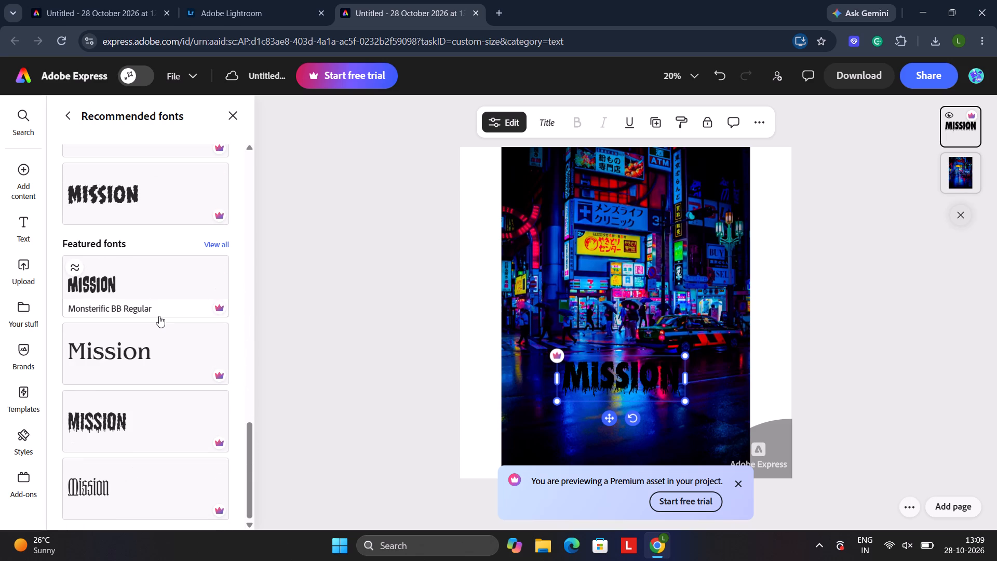
scroll(159, 316, "up", 12)
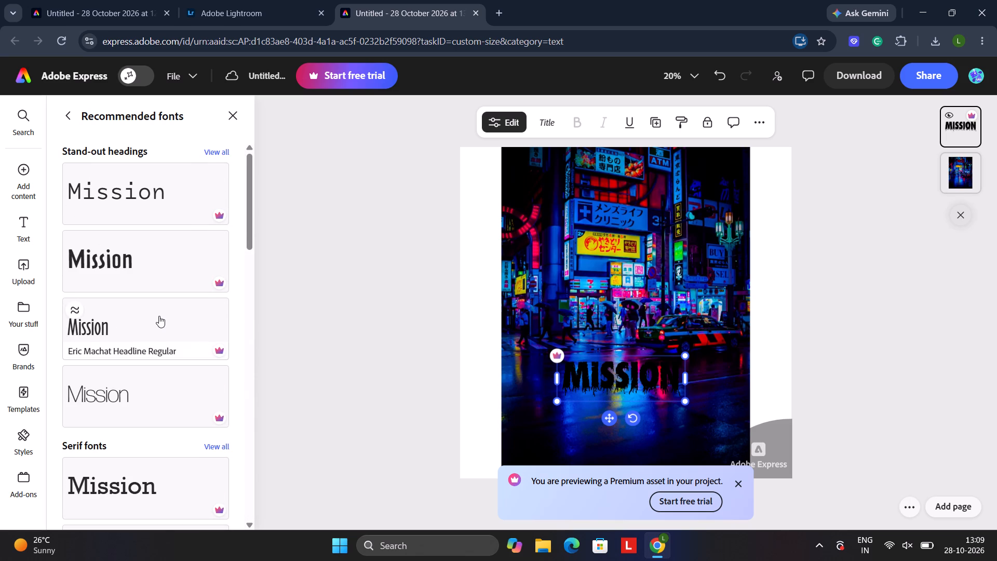
scroll(159, 316, "up", 1)
left_click(74, 117)
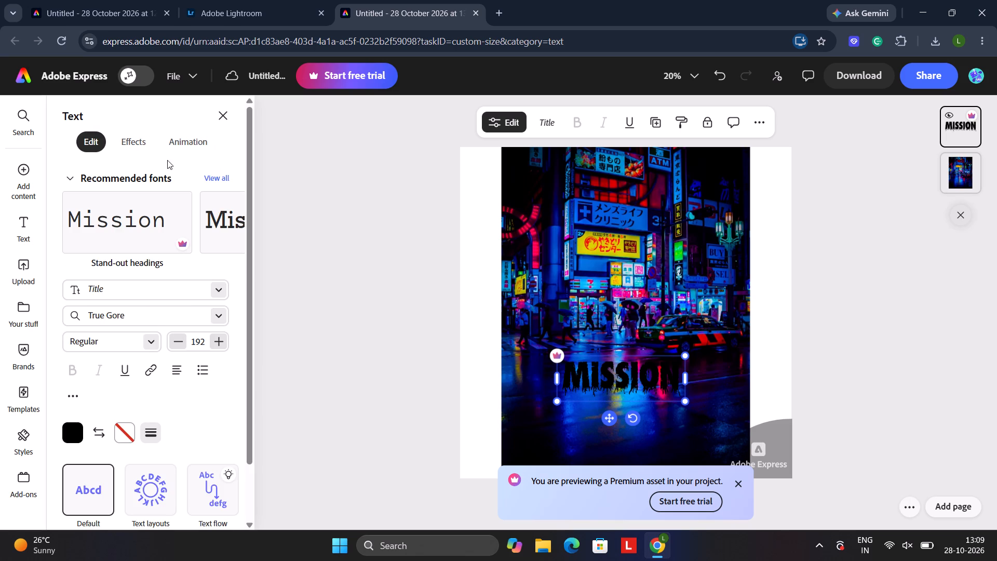
Search the web for canva in a new browser tab and open the Canva India website.
left_click(495, 15)
left_click(443, 228)
type("cab")
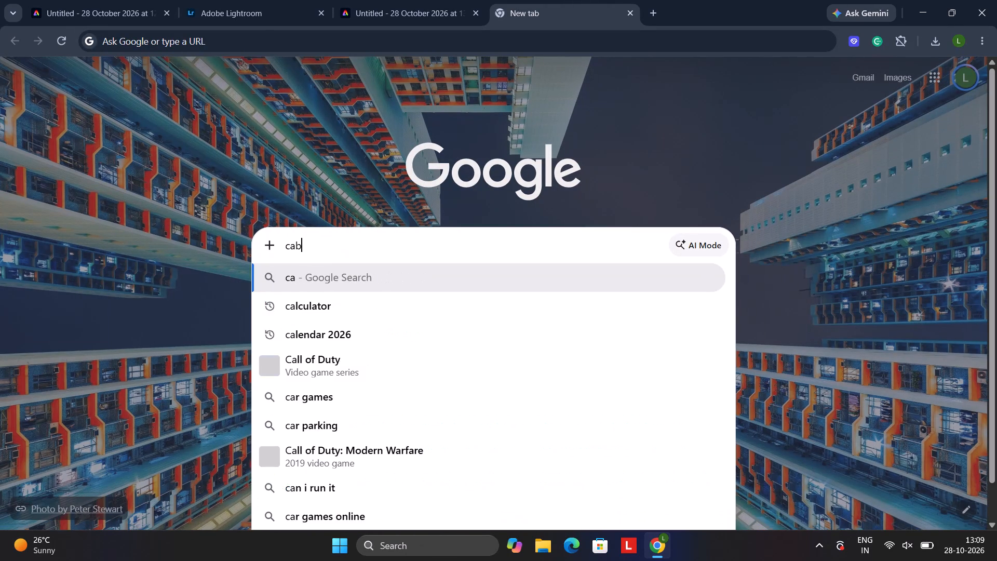
key("BackSpace")
type("nca")
key("BackSpace")
key("BackSpace")
key("c")
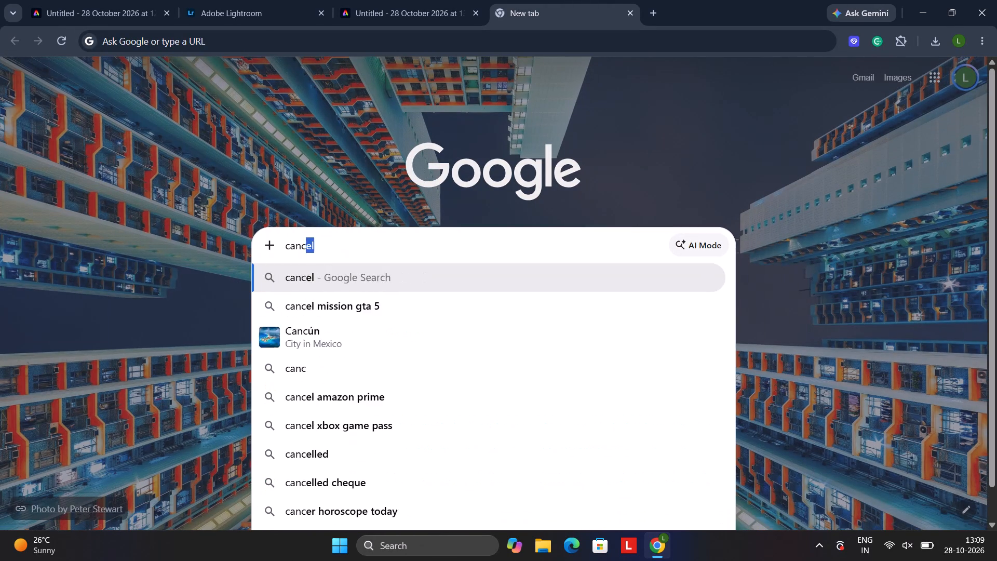
key("BackSpace")
key("BackSpace")
type("va")
key("Return")
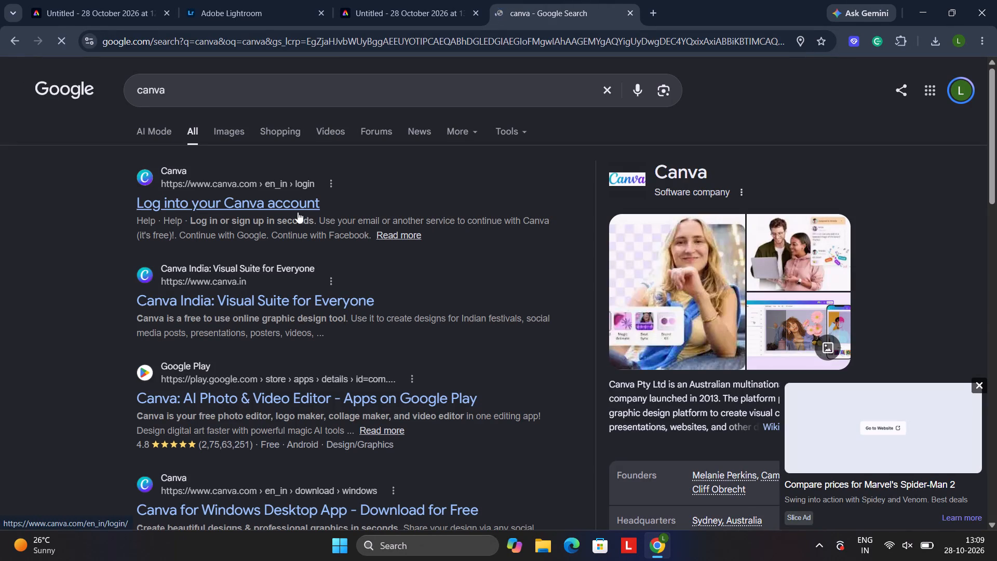
left_click(274, 295)
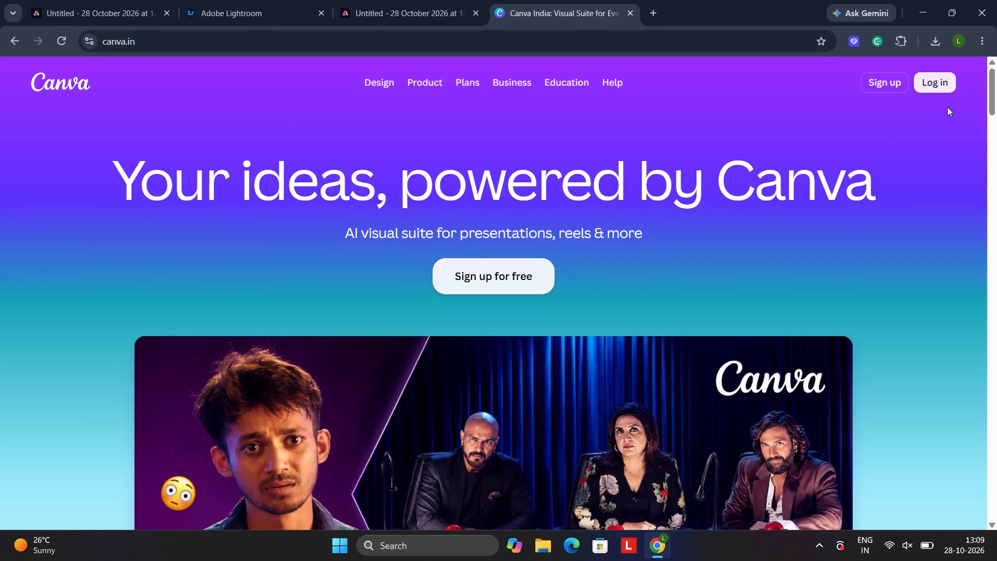
Log in to Canva and complete its onboarding, choosing Personal projects as the intended use.
left_click_drag(940, 87, 956, 85)
left_click(859, 125)
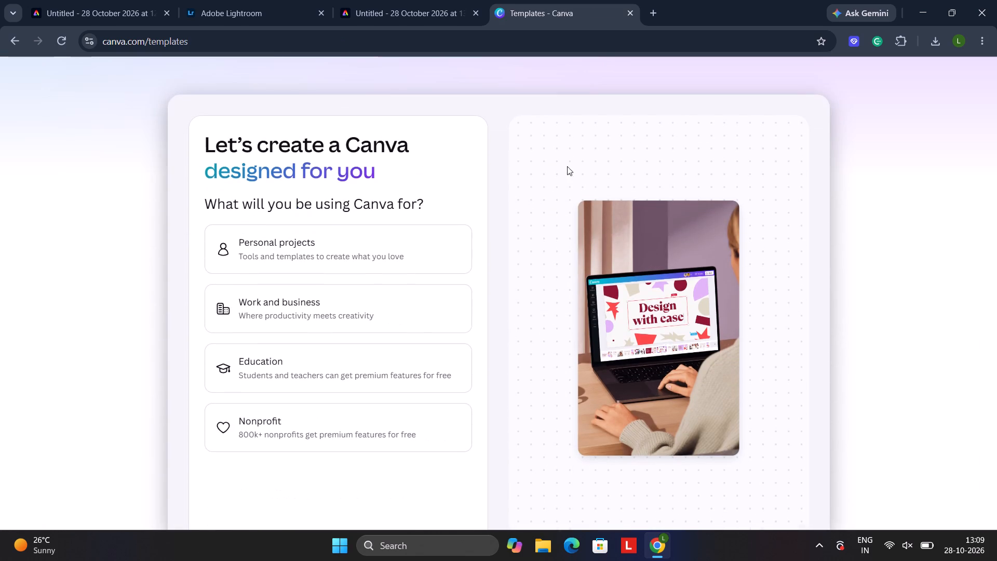
left_click(279, 253)
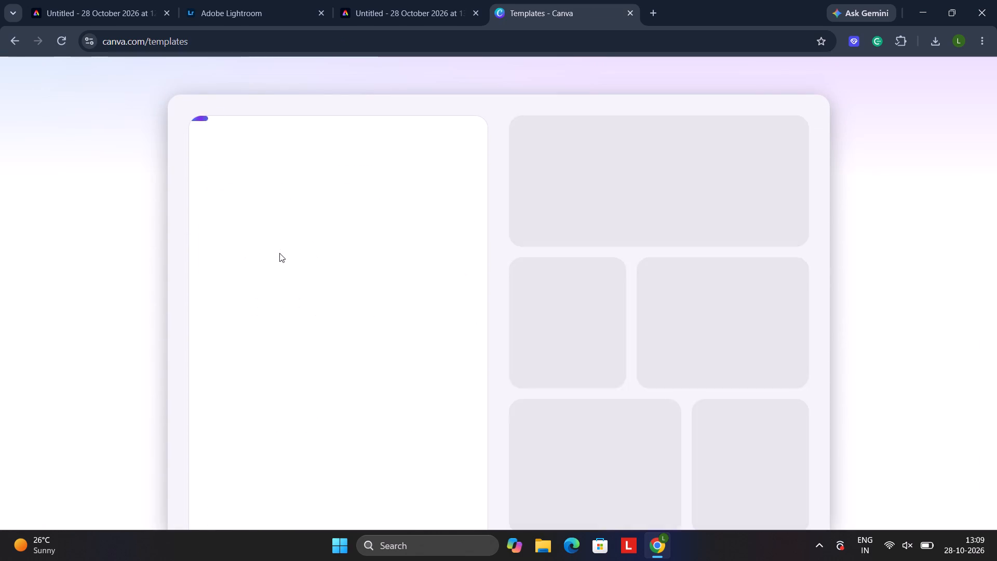
left_click(402, 506)
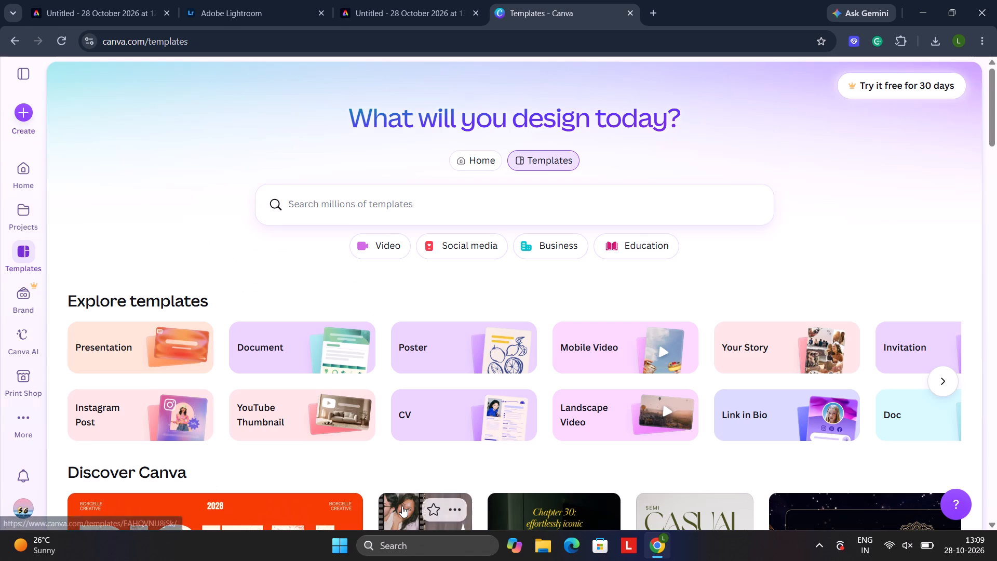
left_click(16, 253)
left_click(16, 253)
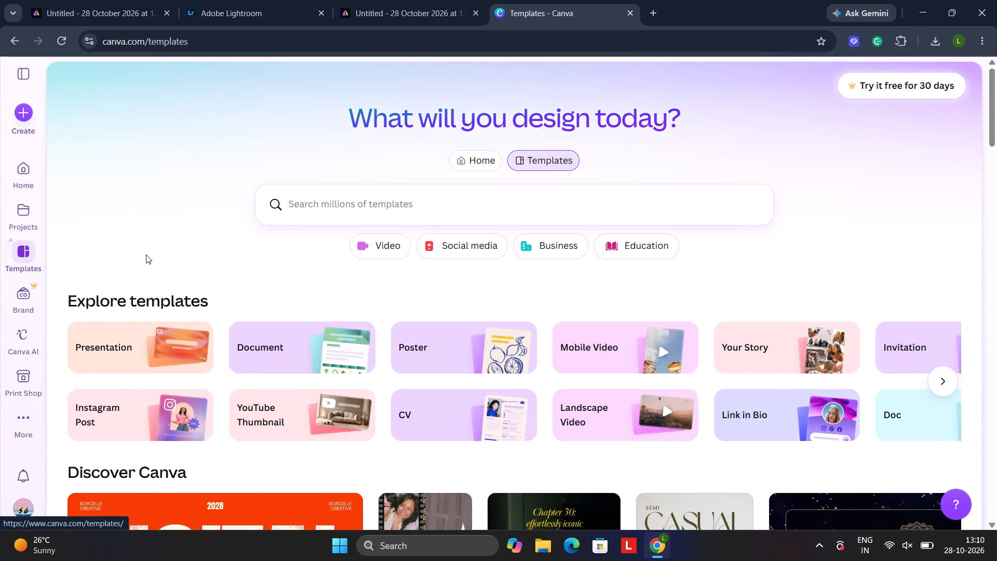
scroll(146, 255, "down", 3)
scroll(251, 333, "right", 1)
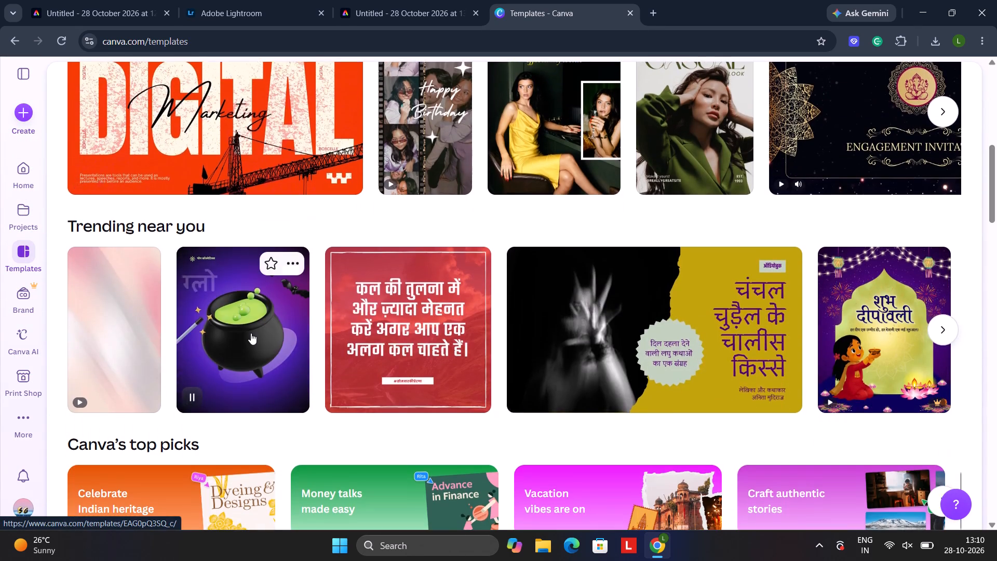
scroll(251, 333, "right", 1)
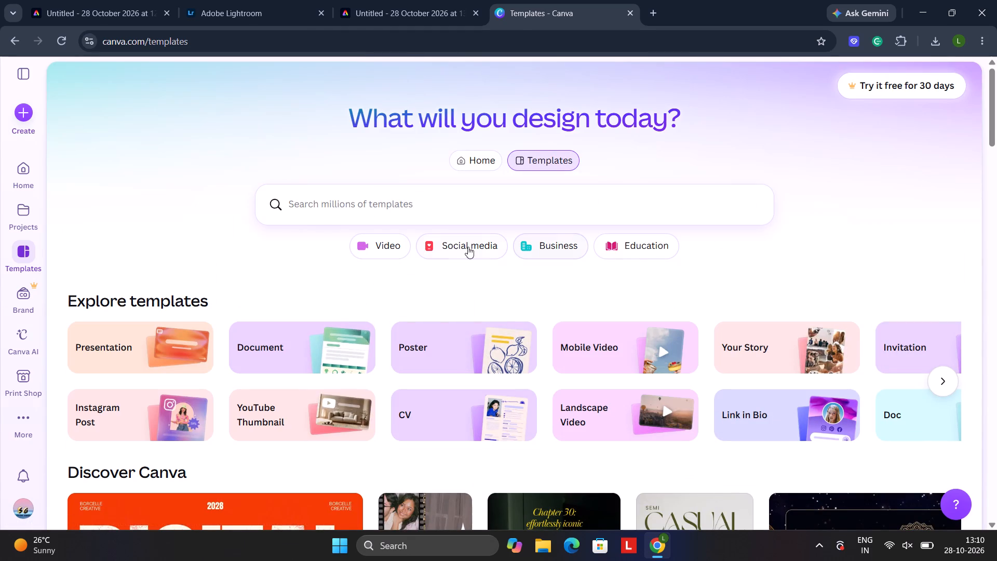
Start a new Canva design by uploading the neon street photo, the premium_photo JPG, from the Downloads folder.
left_click(39, 111)
left_click(27, 111)
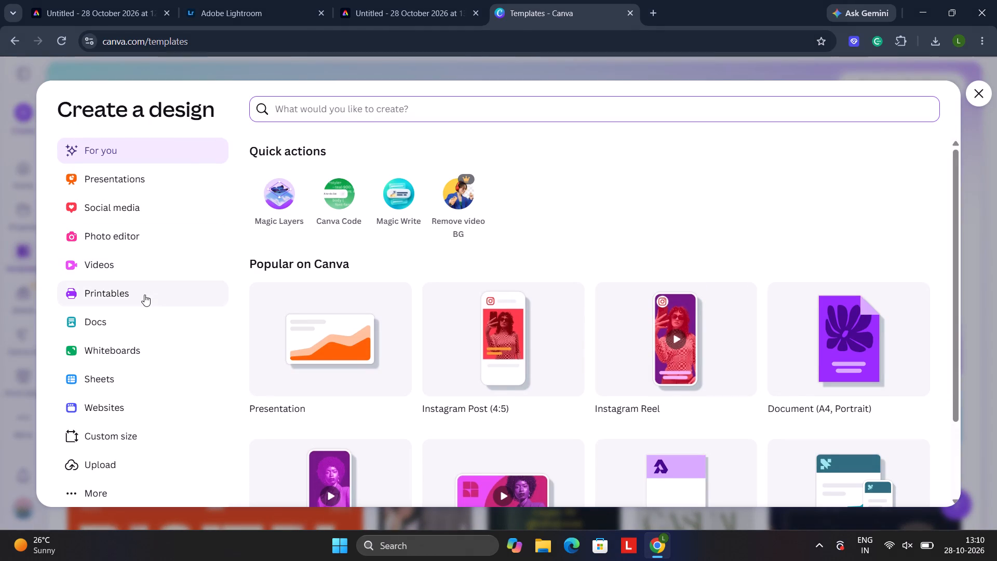
left_click(155, 239)
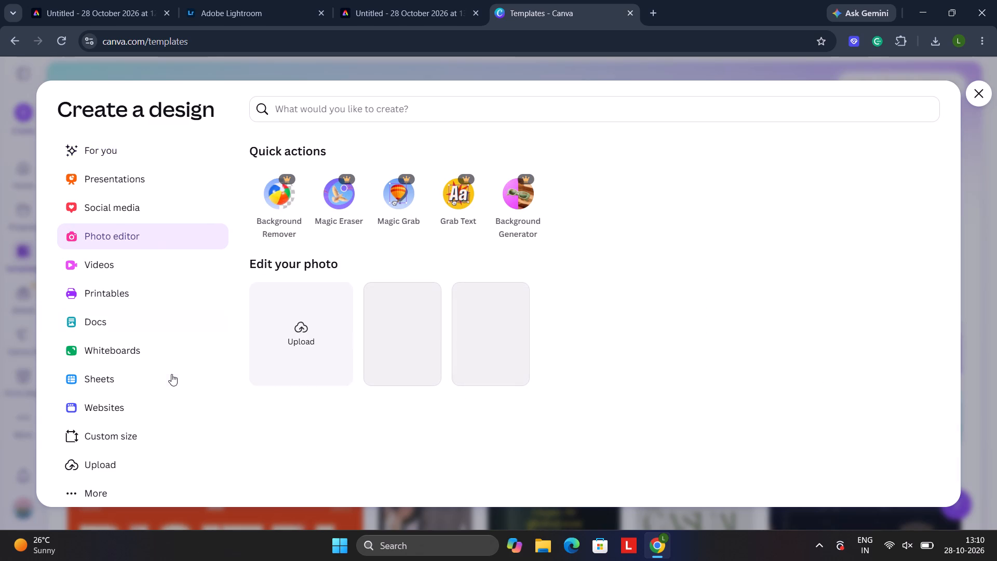
scroll(171, 374, "down", 1)
left_click(144, 447)
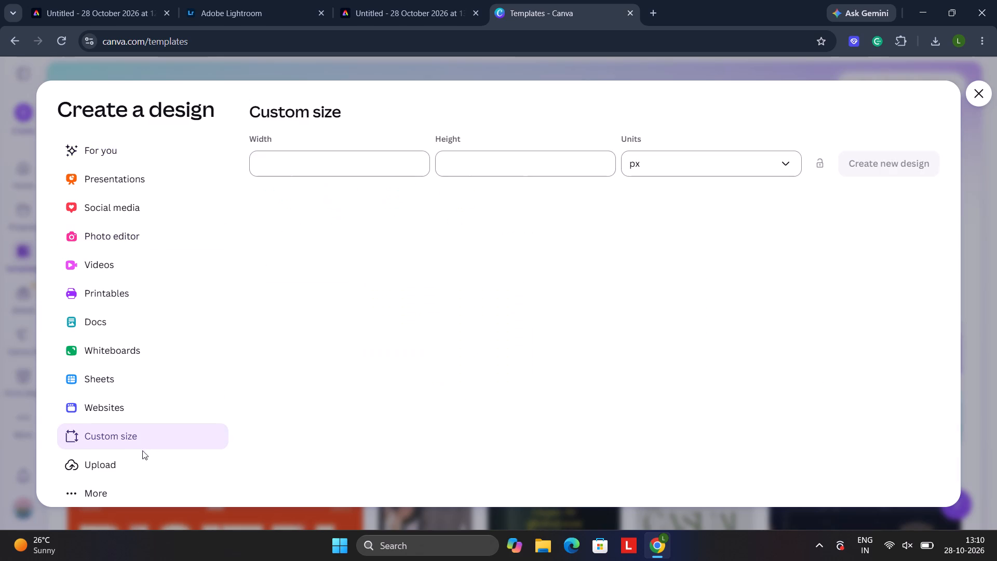
left_click(138, 458)
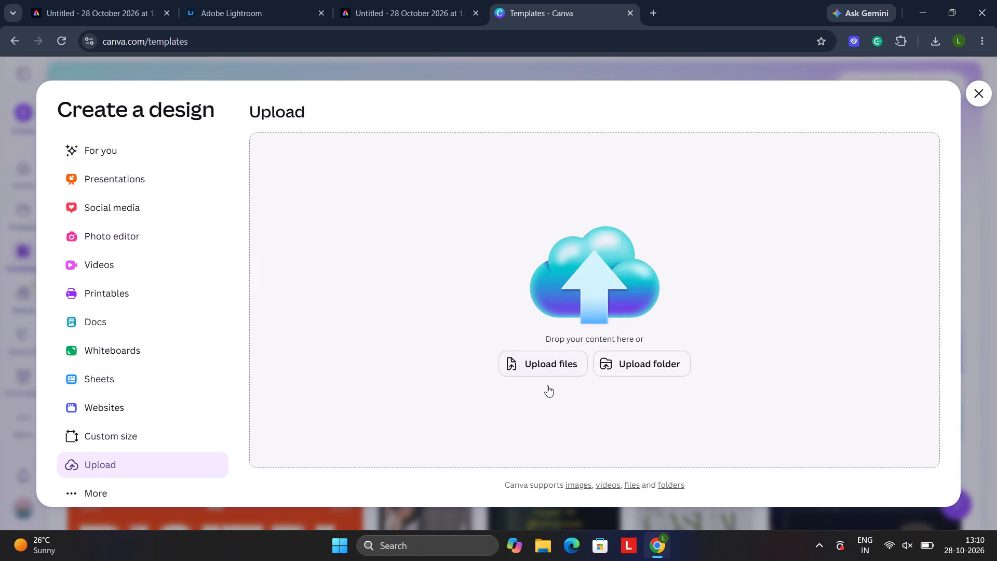
left_click(537, 365)
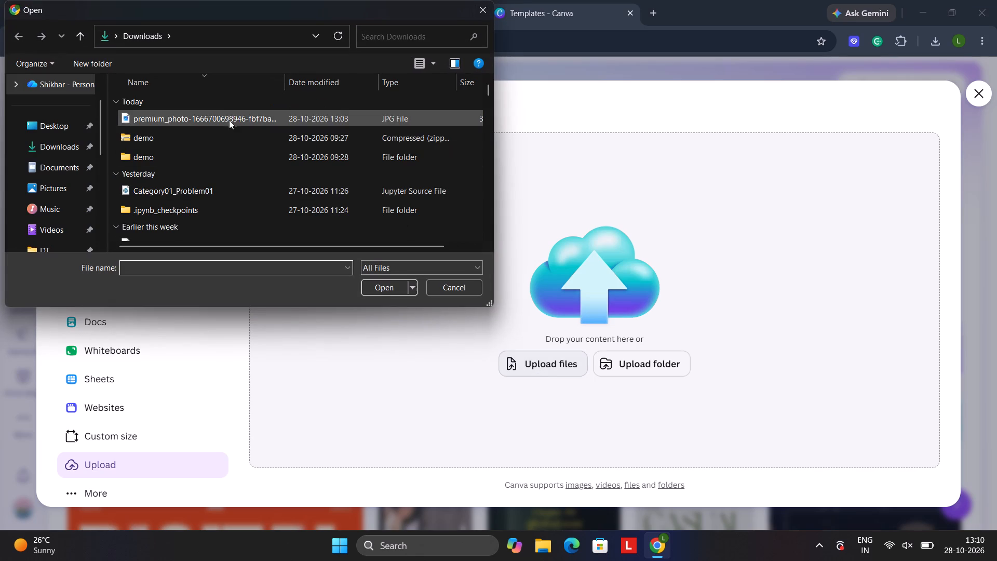
left_click(229, 116)
left_click(377, 286)
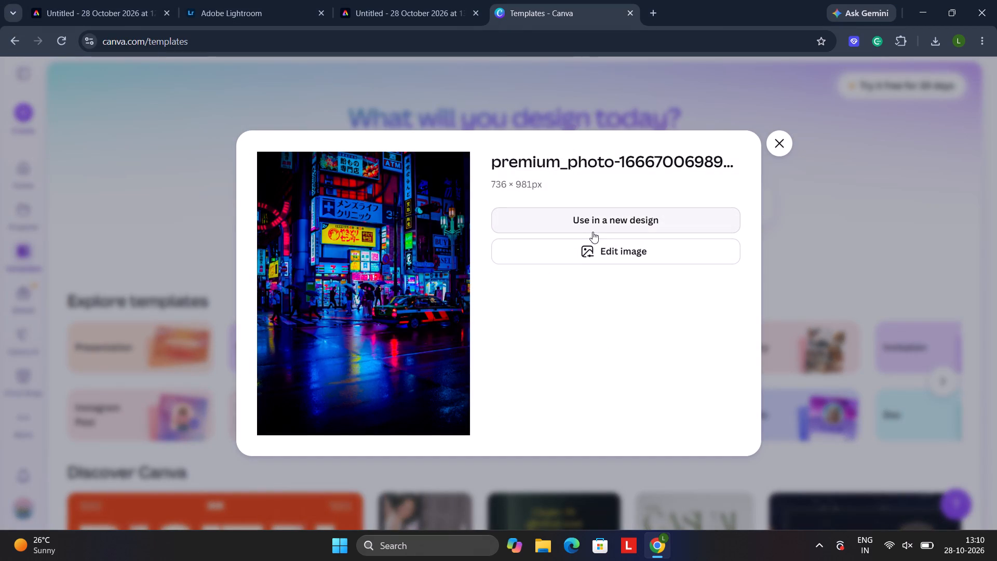
Use the uploaded photo in a new custom-size design of 736 x 981 px.
left_click(582, 230)
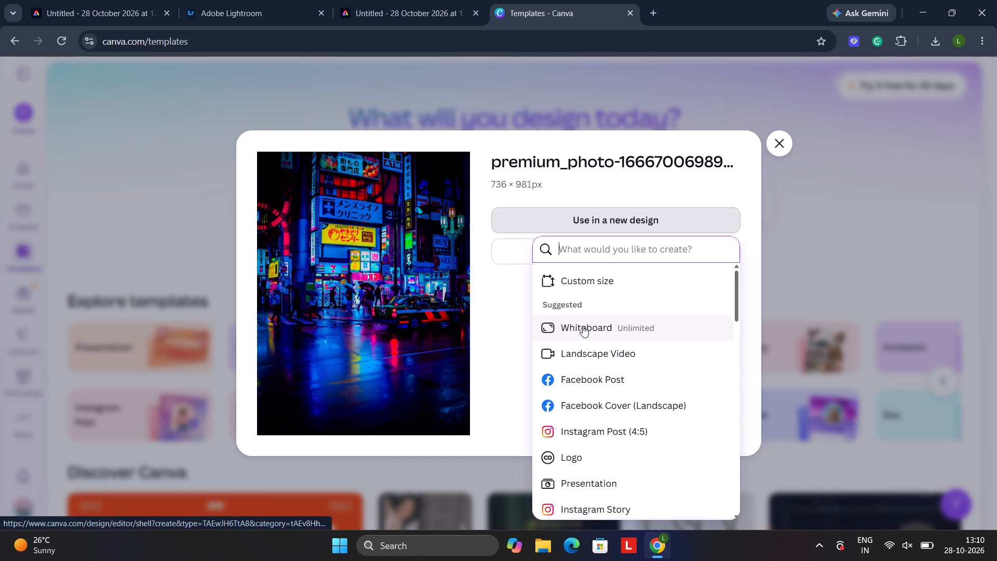
left_click(600, 276)
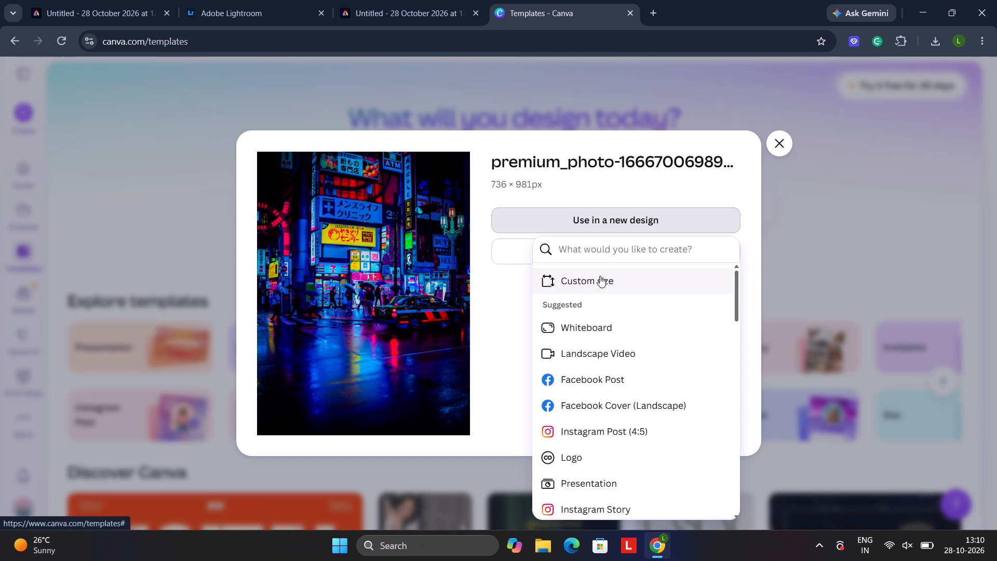
left_click(619, 342)
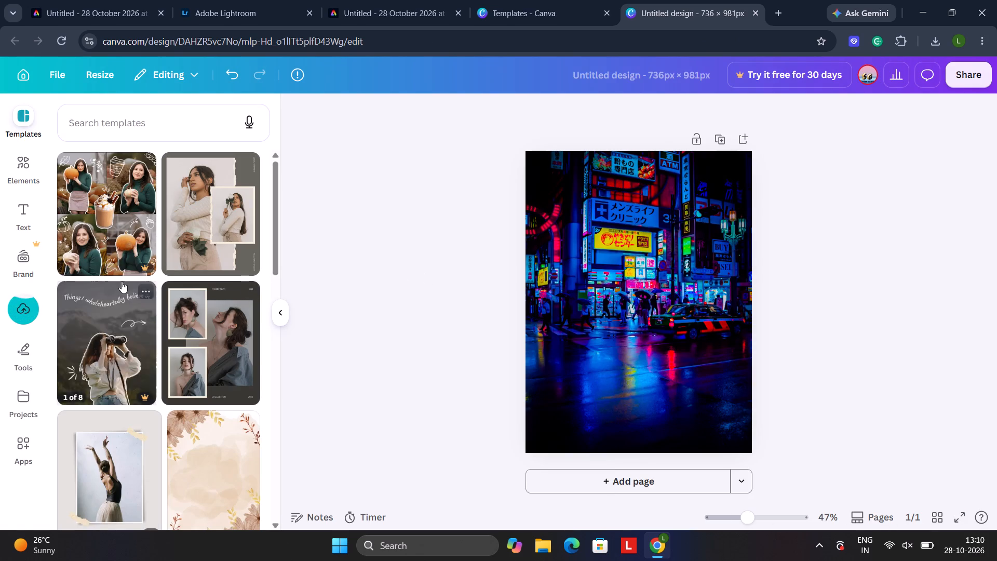
Search Canva's elements for mission impossible and look through the audio, graphics, photos, videos and 3D results.
left_click(14, 212)
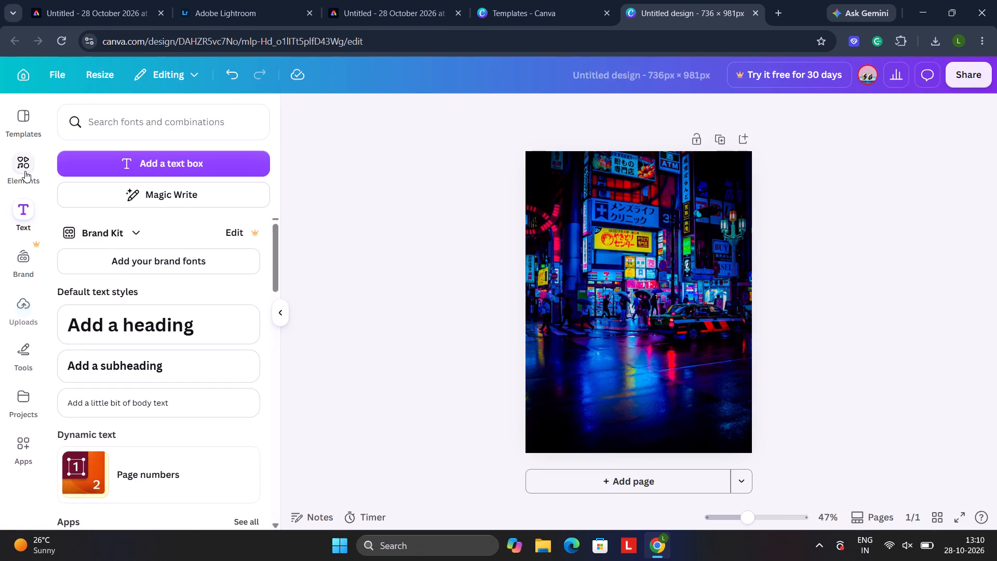
left_click(25, 171)
left_click(153, 122)
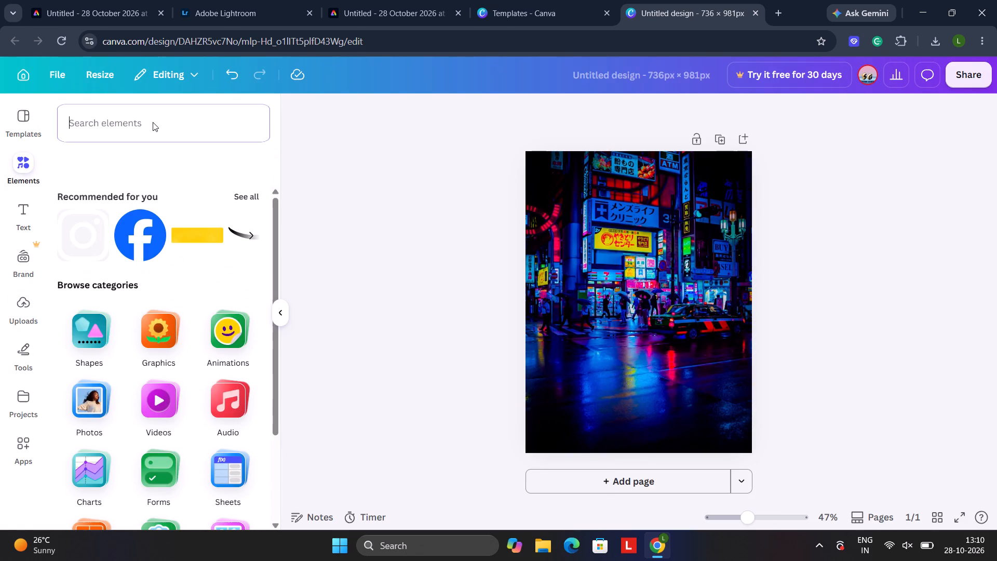
type("gta")
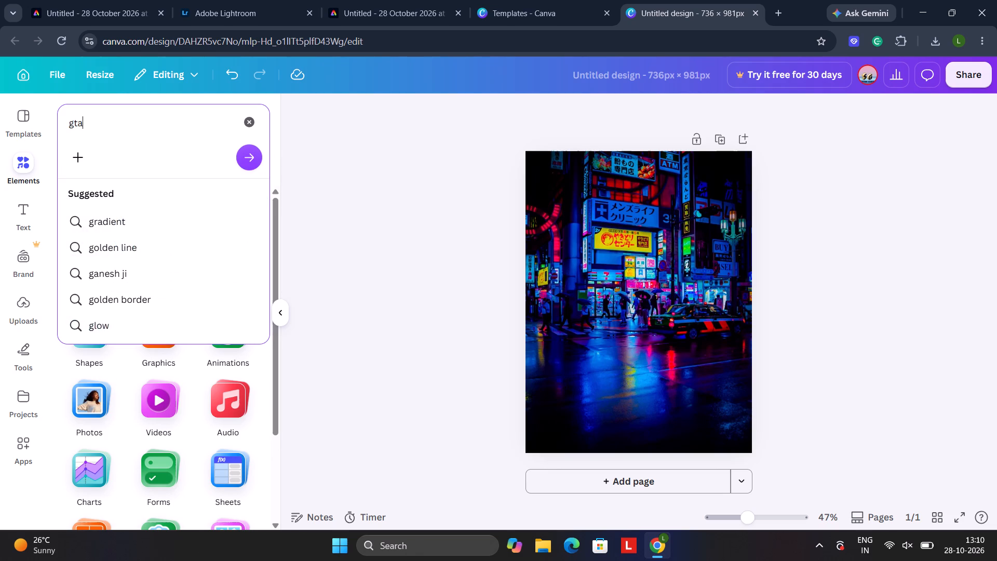
key("BackSpace")
key("BackSpace")
key("BackSpace")
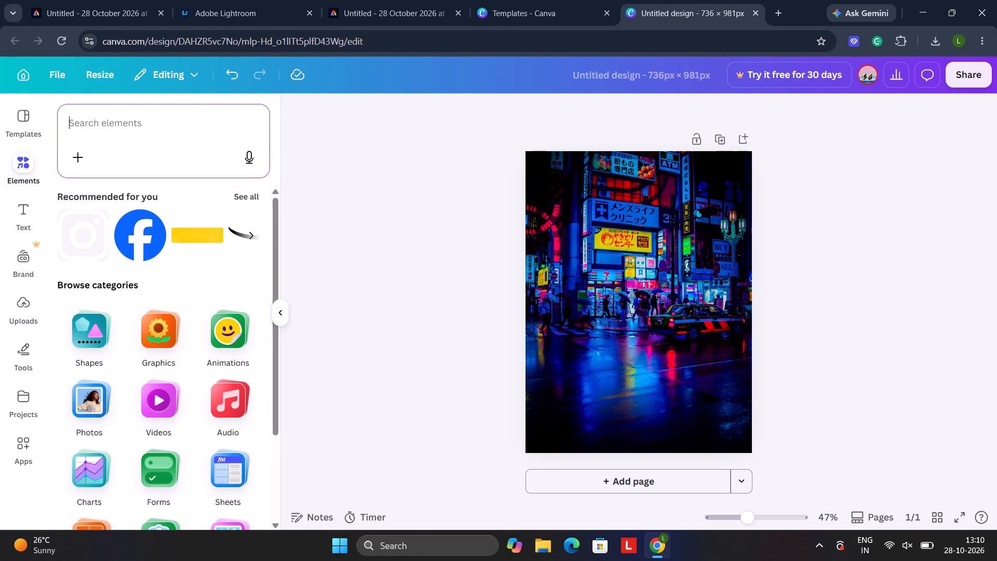
type("miis")
key("BackSpace")
key("BackSpace")
type("si")
key("BackSpace")
type("sipo")
key("BackSpace")
key("BackSpace")
type("on impos")
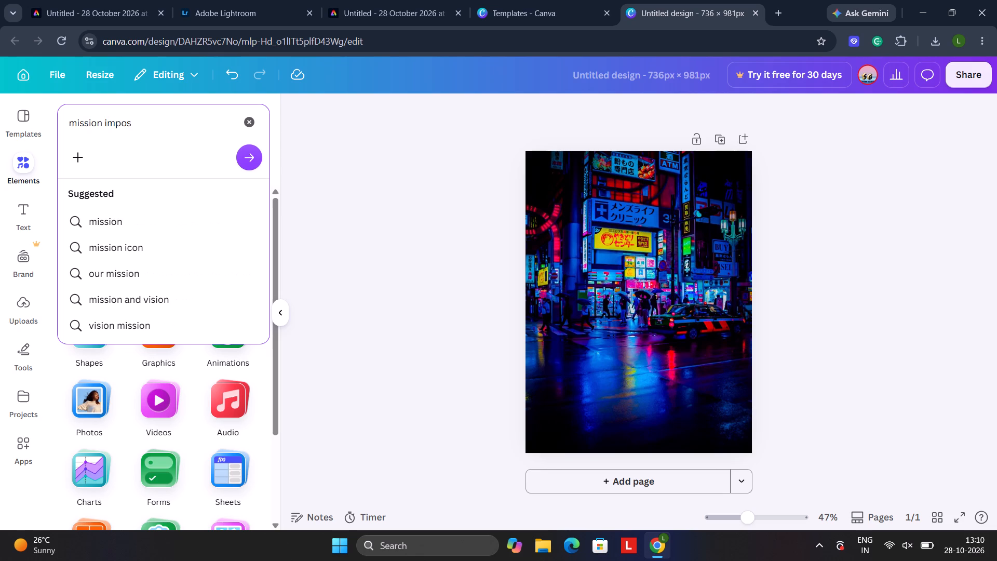
left_click(175, 228)
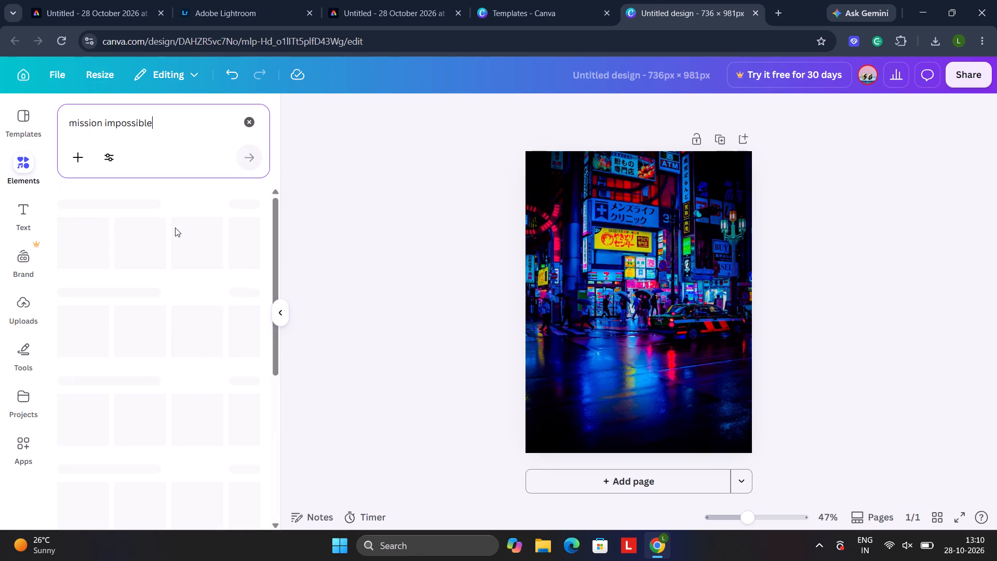
scroll(215, 263, "down", 2)
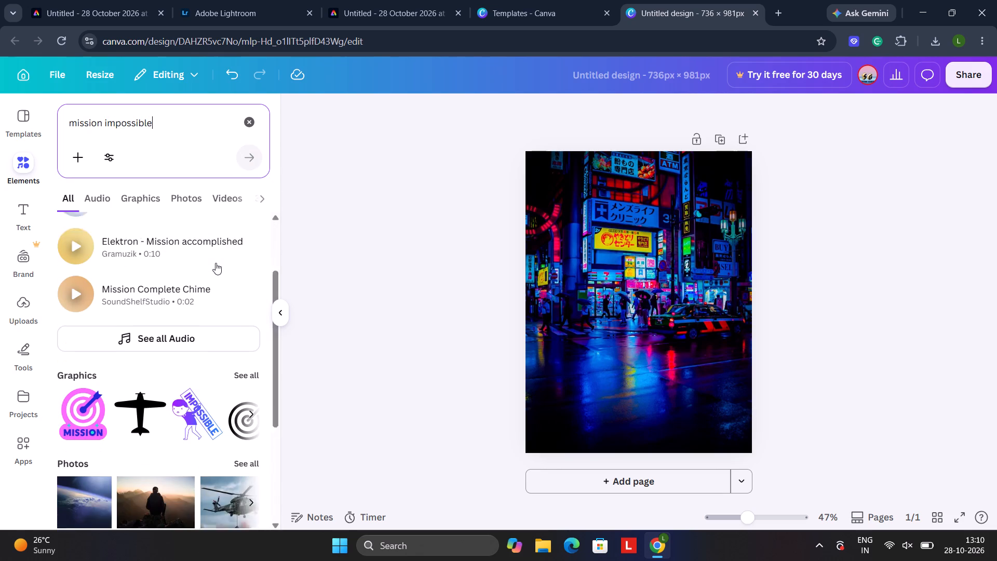
scroll(215, 263, "down", 5)
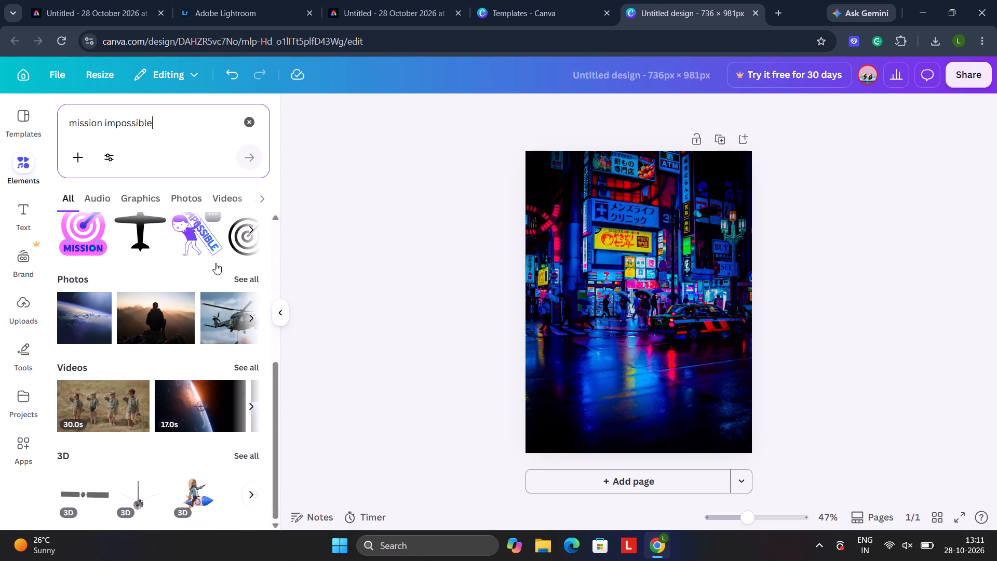
Clear the elements search and add a text box reading "No night" over the neon street photo.
left_click(254, 123)
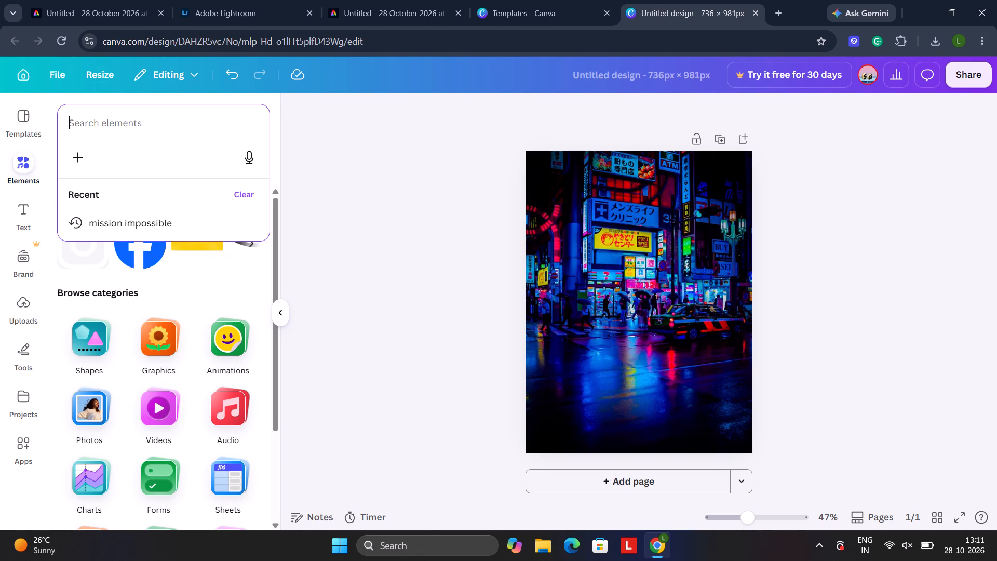
left_click(30, 204)
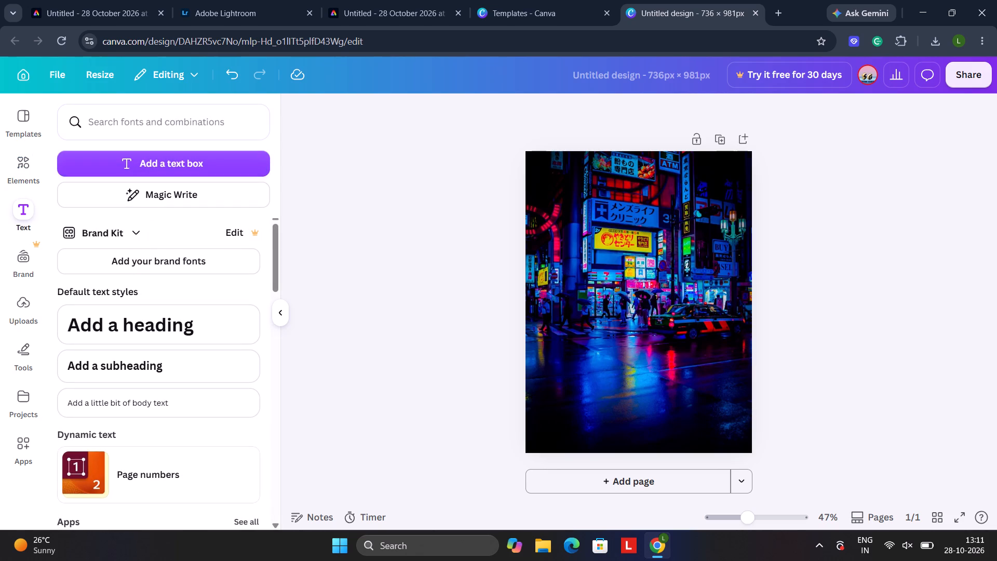
left_click(171, 121)
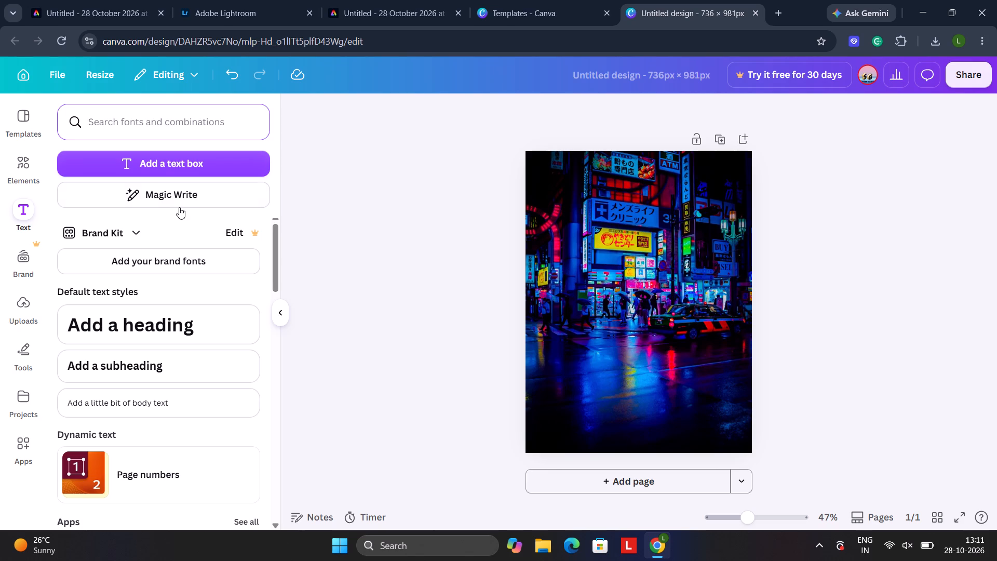
left_click(186, 169)
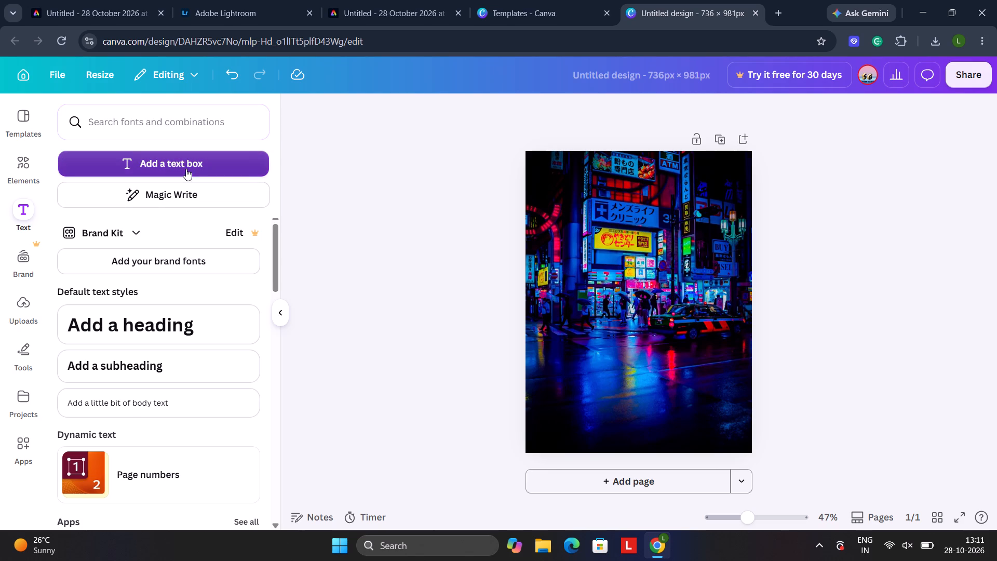
type("No light")
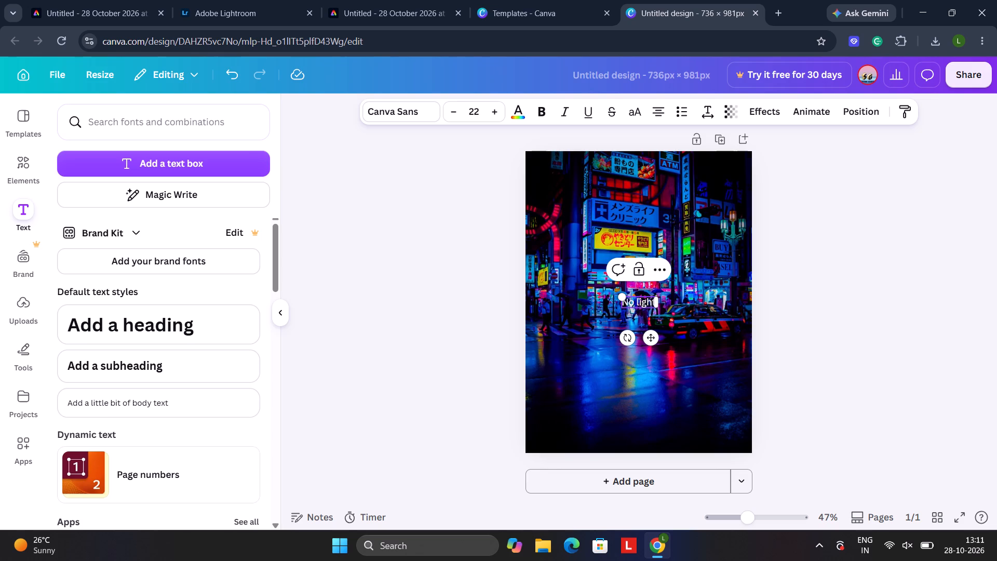
key("BackSpace")
key("BackSpace")
key("BackSpace")
key("BackSpace")
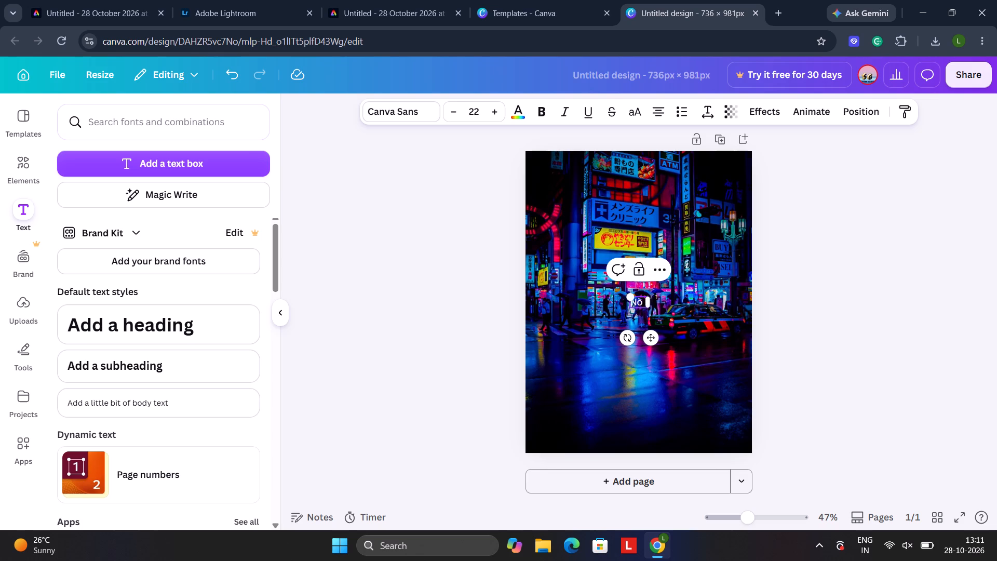
key("BackSpace")
key("space")
type("ni")
key("BackSpace")
key("BackSpace")
key("BackSpace")
key("BackSpace")
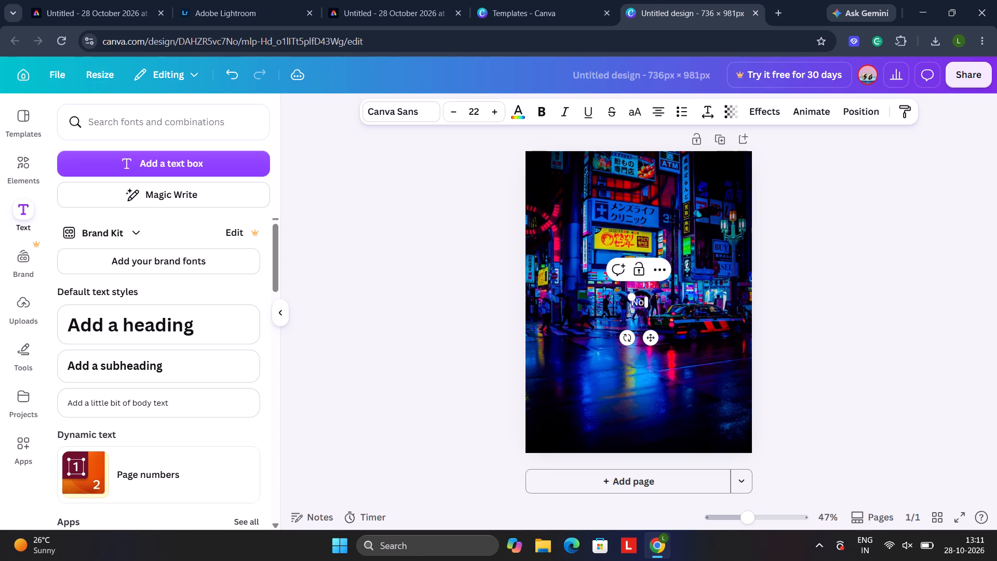
key("BackSpace")
type("o night")
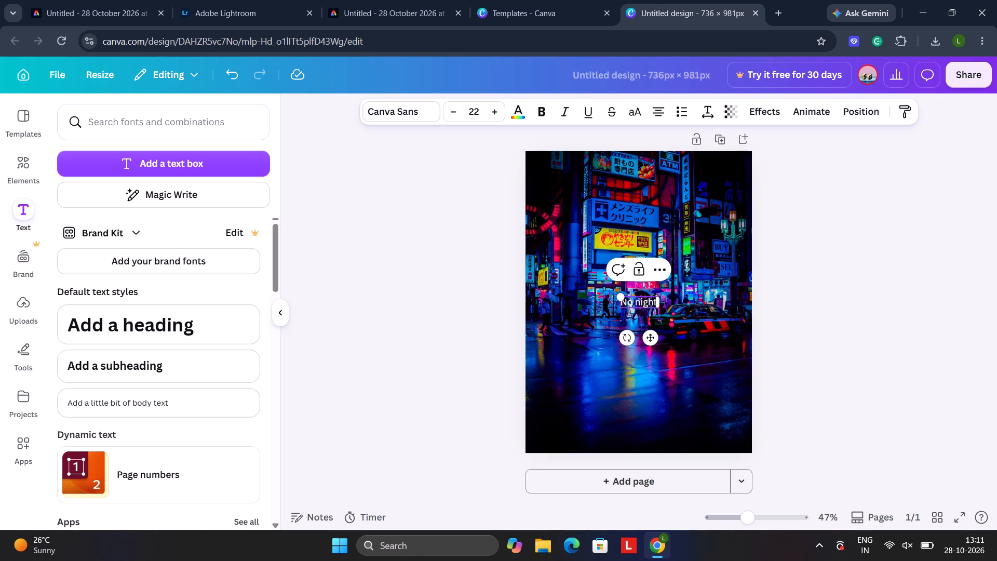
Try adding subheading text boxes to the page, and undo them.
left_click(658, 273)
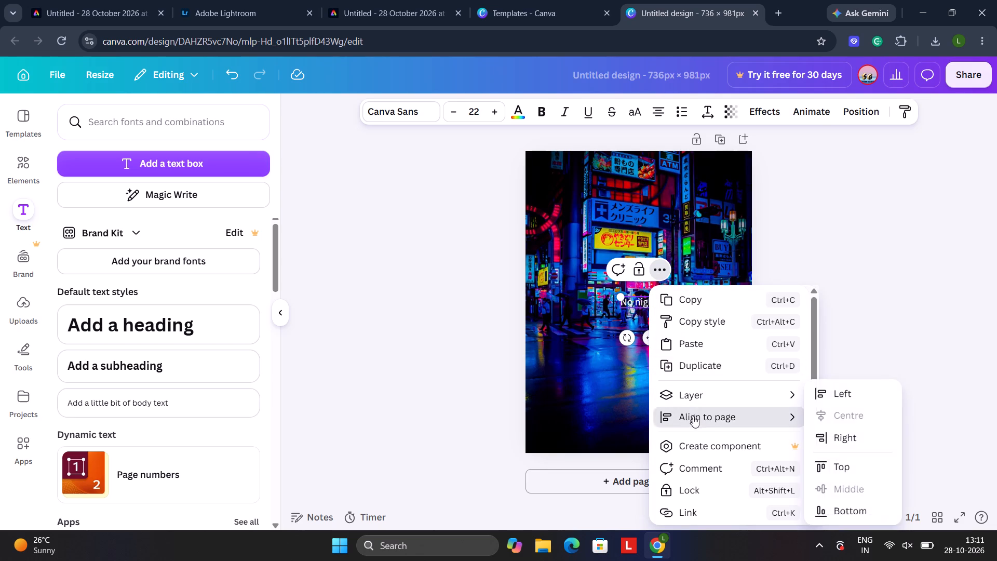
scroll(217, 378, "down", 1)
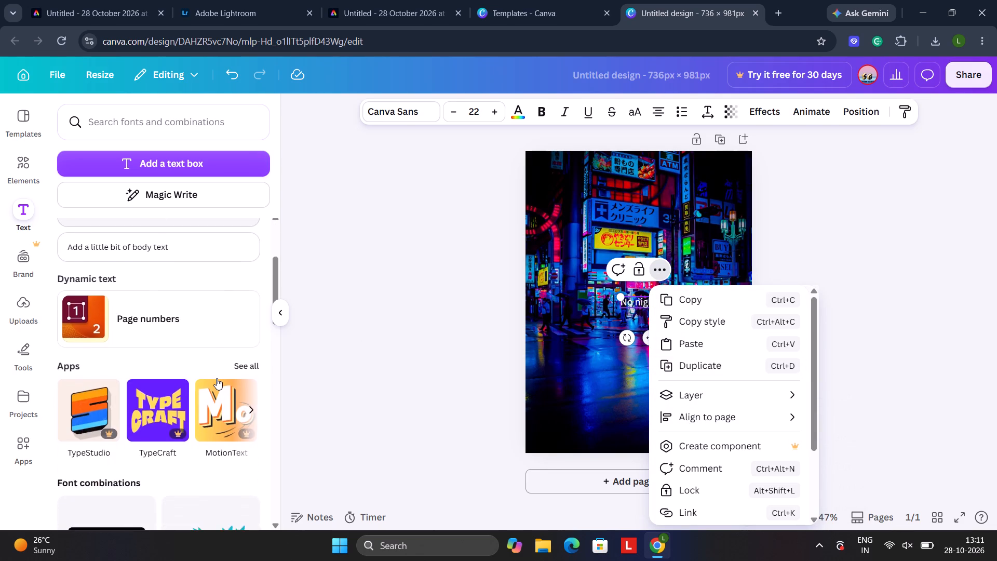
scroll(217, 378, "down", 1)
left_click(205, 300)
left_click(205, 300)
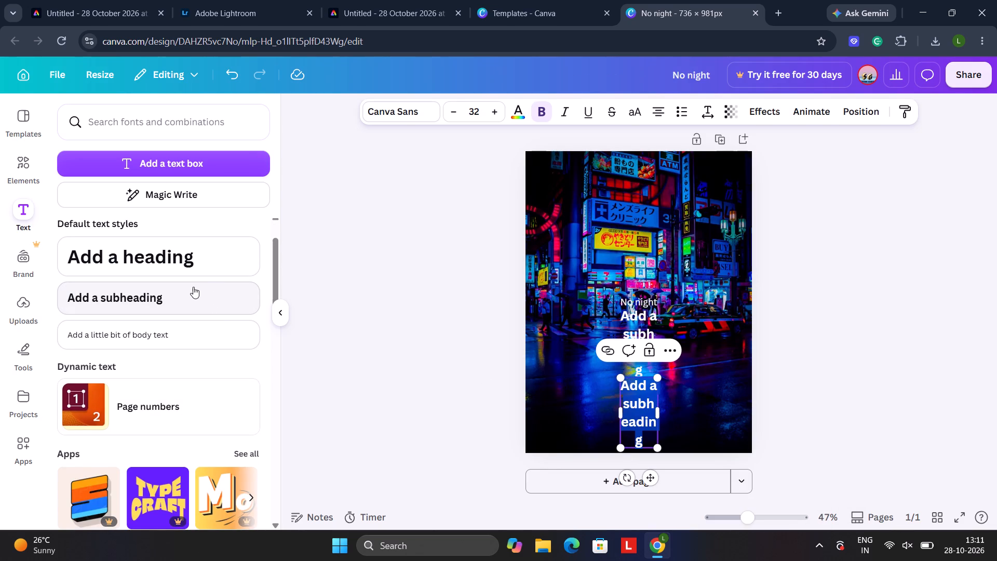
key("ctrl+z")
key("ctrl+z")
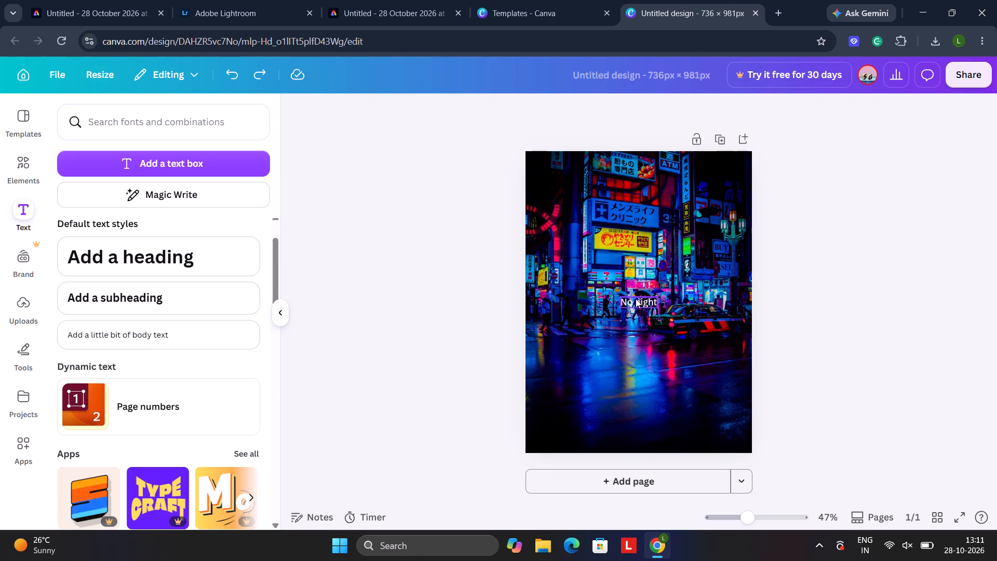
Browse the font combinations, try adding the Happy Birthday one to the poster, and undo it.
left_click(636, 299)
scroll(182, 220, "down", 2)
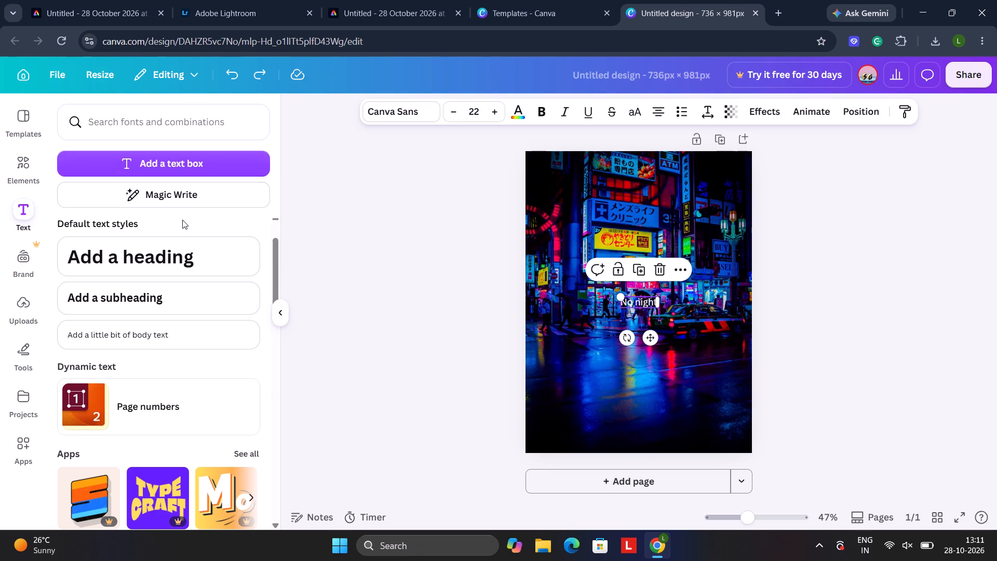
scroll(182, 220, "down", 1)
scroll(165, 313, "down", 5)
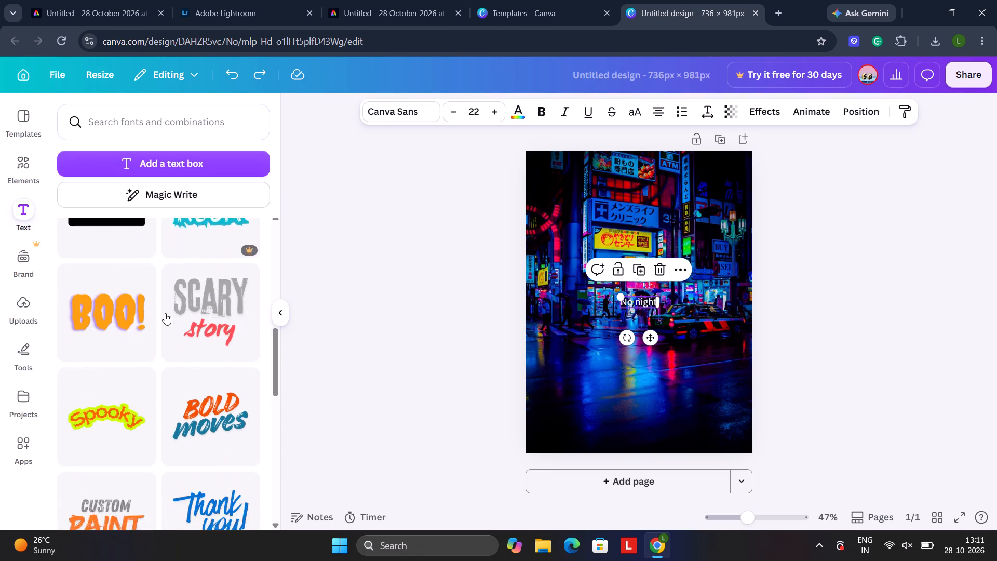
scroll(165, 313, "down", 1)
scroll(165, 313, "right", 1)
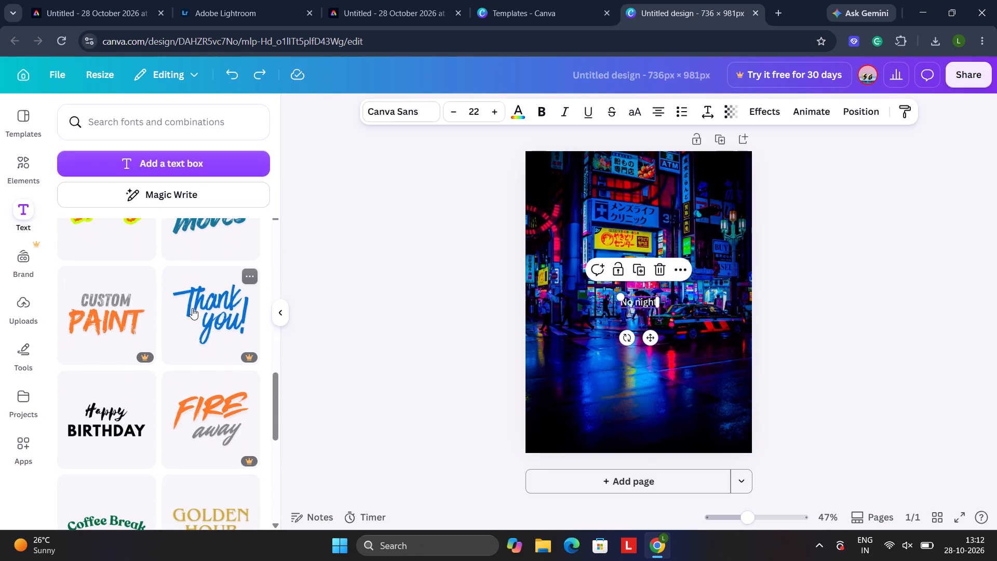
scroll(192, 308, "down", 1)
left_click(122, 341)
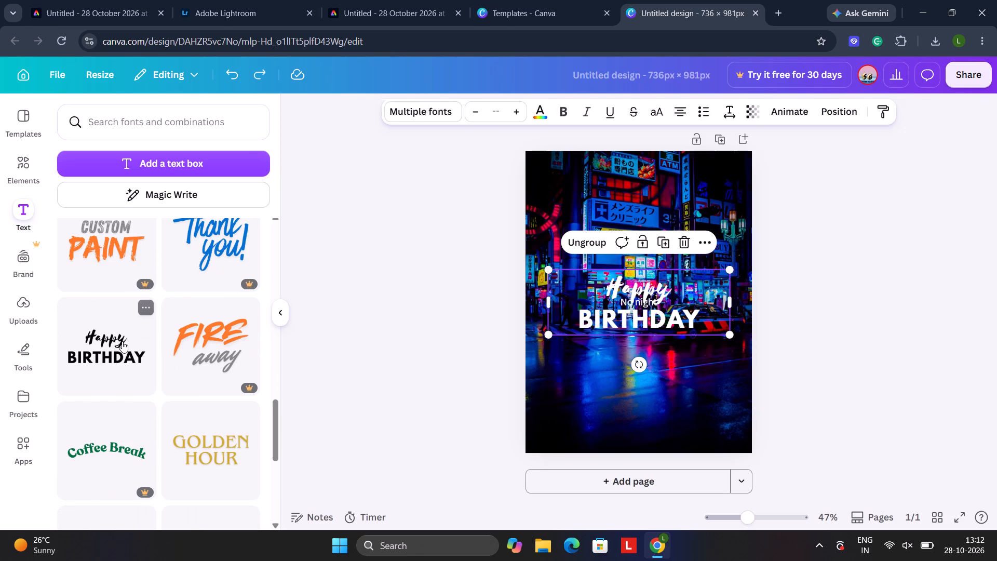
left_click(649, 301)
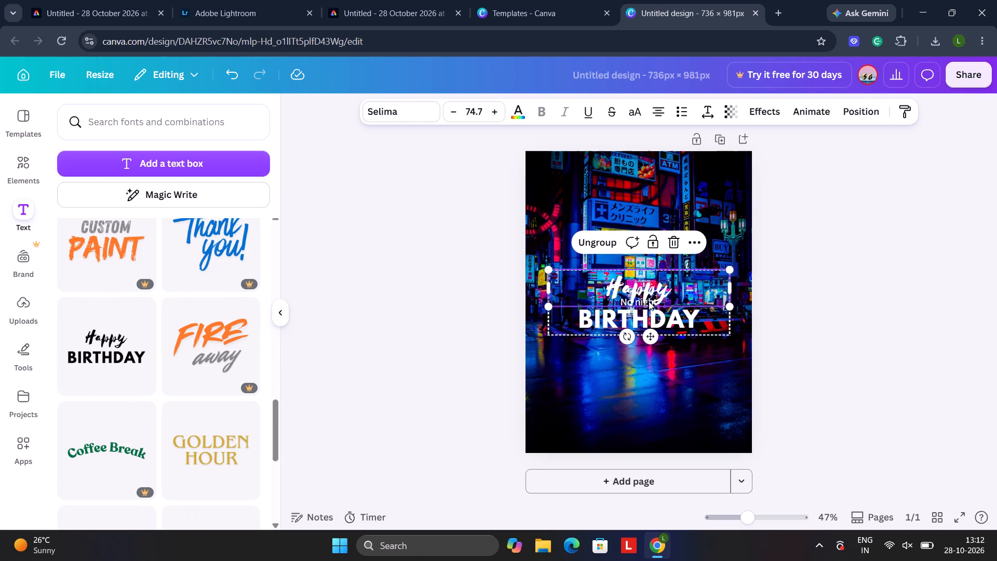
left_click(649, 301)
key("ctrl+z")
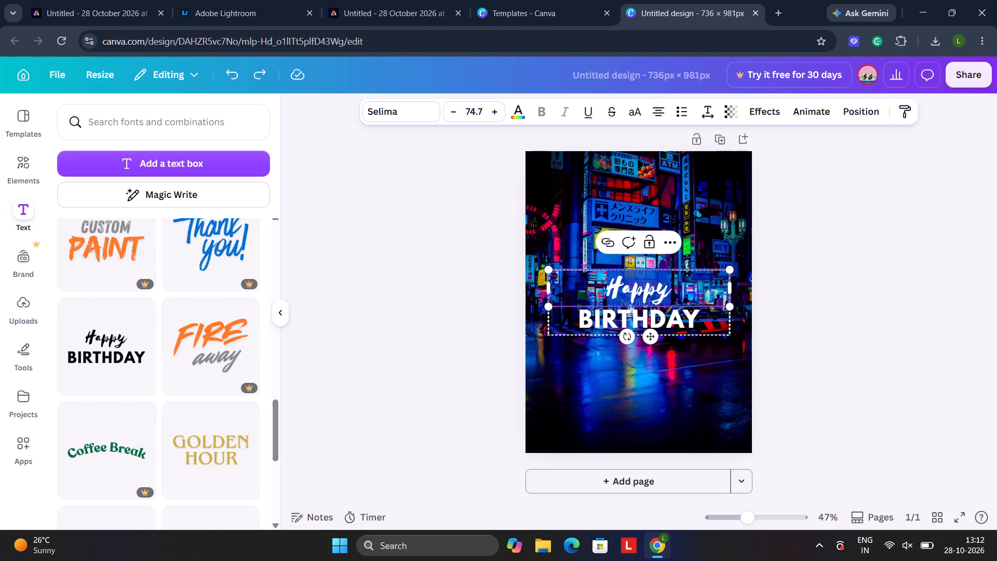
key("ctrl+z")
Move the "No night" text slightly down and to the left on the poster.
left_click(649, 301)
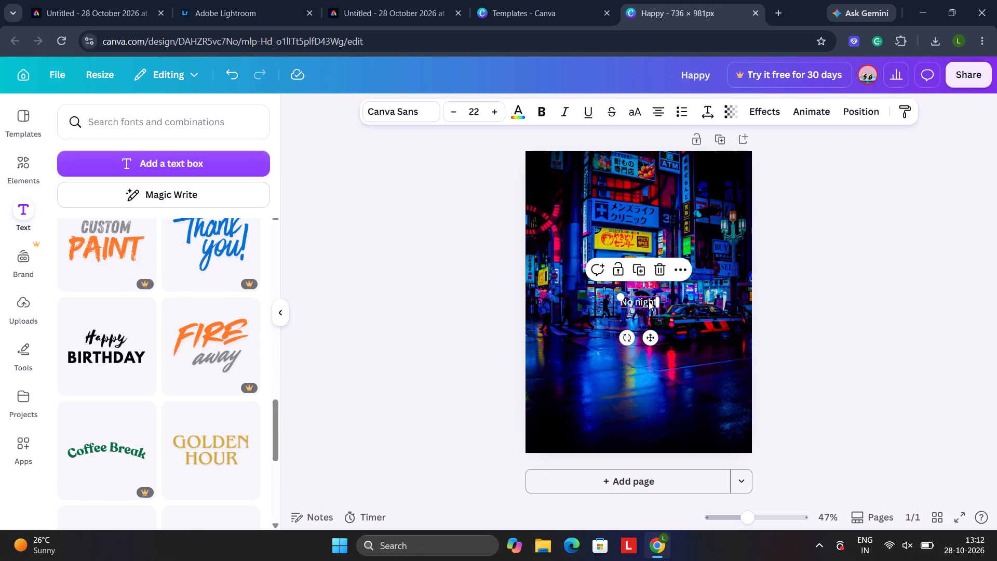
left_click_drag(651, 335, 637, 346)
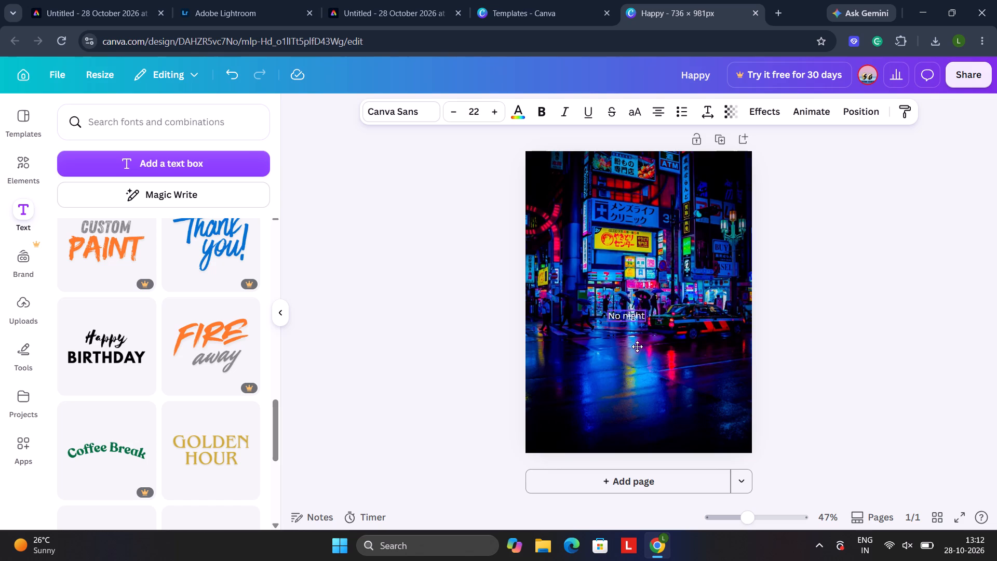
left_click_drag(637, 346, 637, 345)
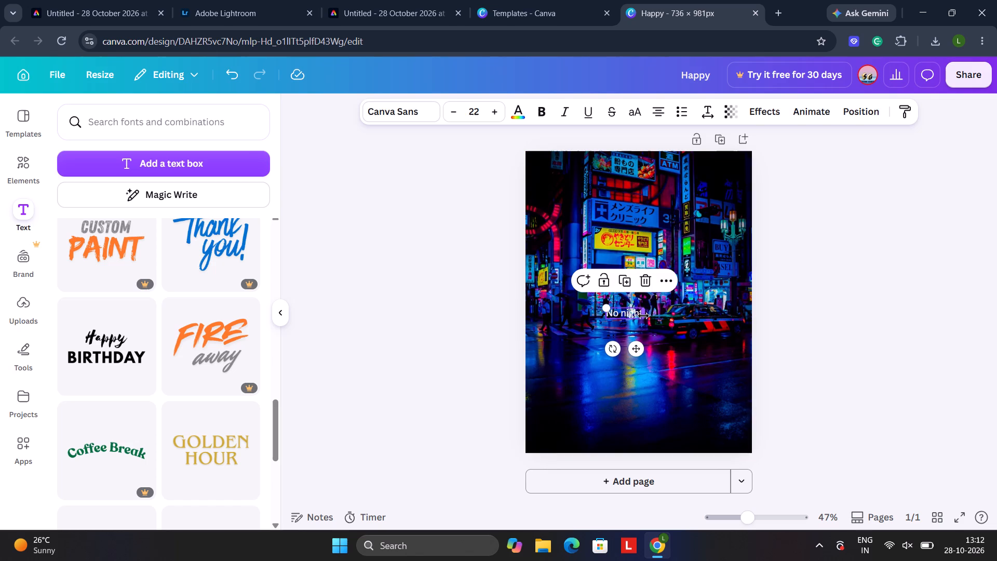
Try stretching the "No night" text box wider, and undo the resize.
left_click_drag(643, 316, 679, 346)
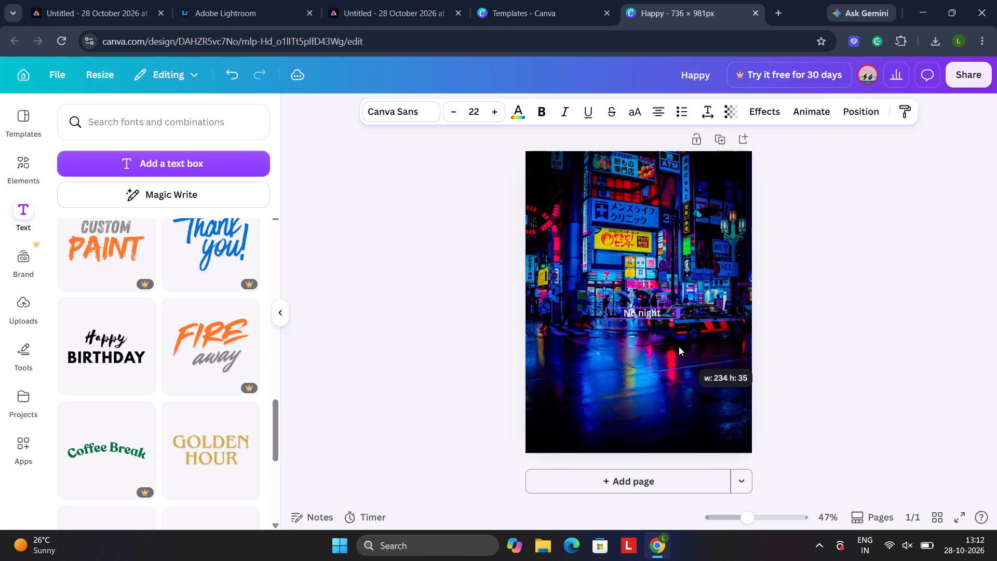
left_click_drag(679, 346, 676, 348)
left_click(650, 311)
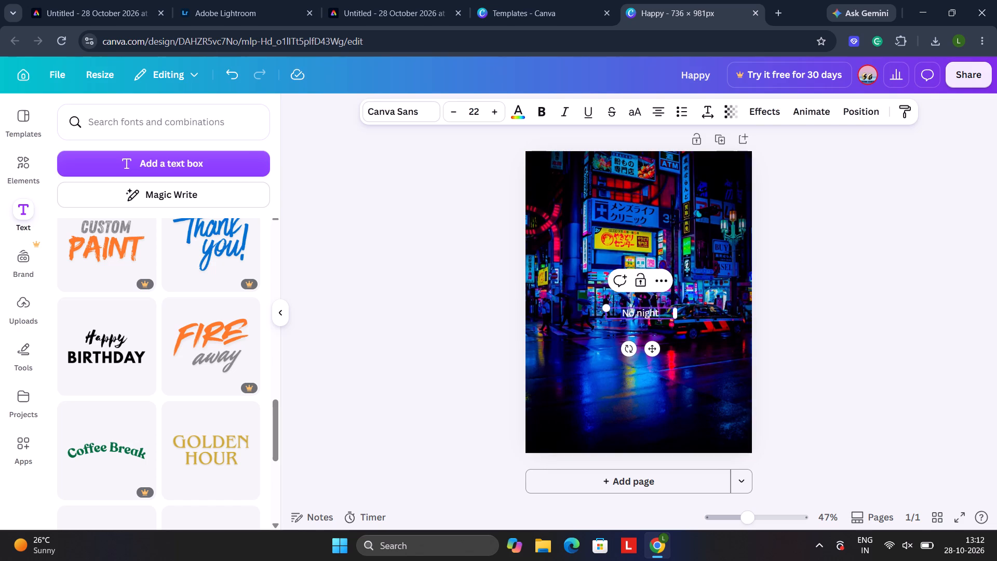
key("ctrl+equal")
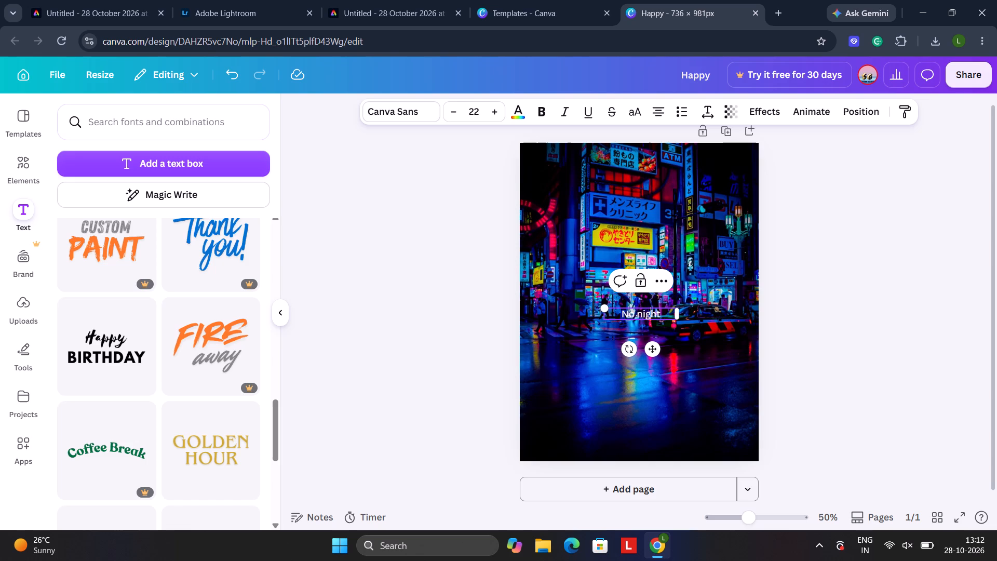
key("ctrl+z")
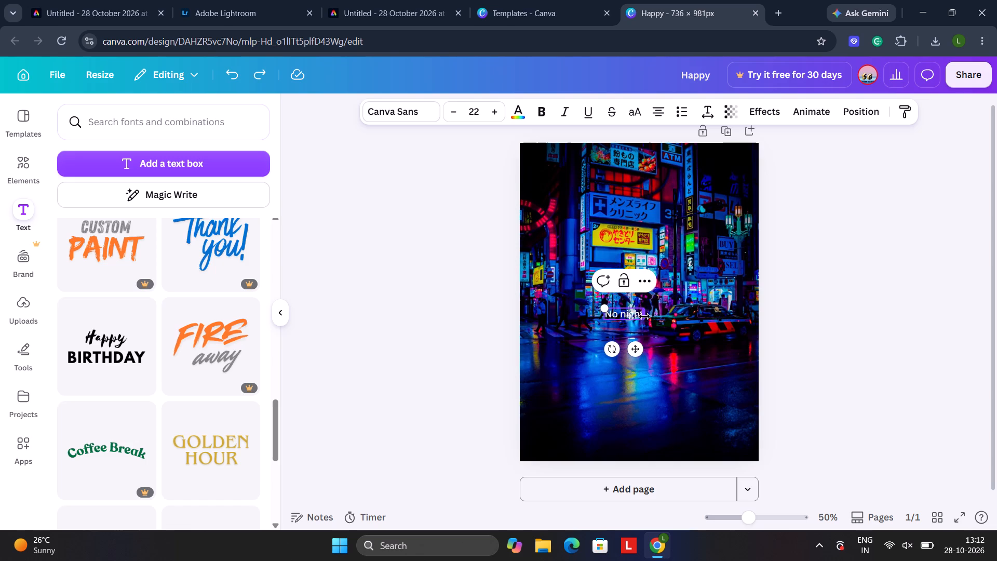
Widen the "No night" text box slightly to the right.
left_click_drag(644, 316, 662, 325)
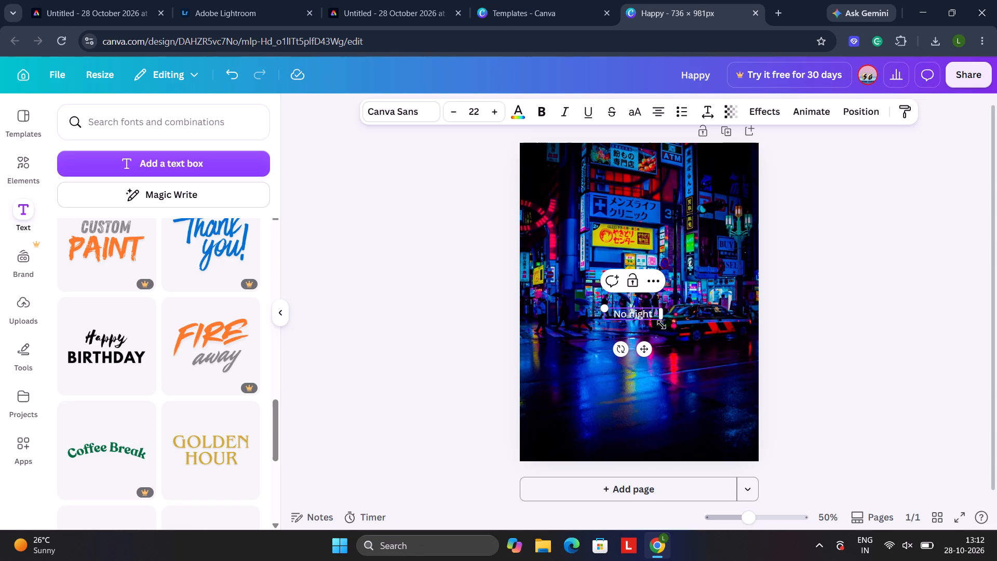
left_click(642, 314)
left_click(708, 115)
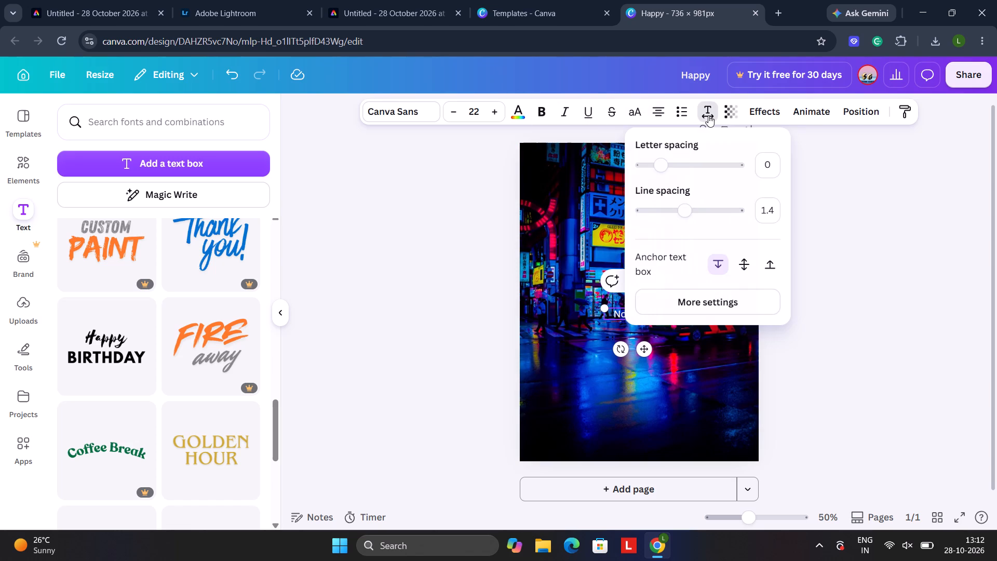
left_click(708, 115)
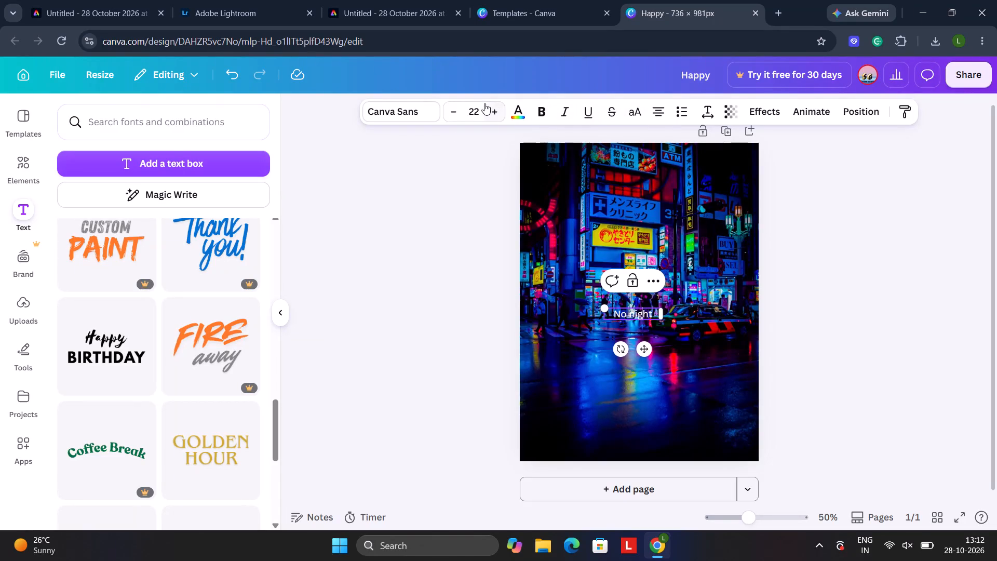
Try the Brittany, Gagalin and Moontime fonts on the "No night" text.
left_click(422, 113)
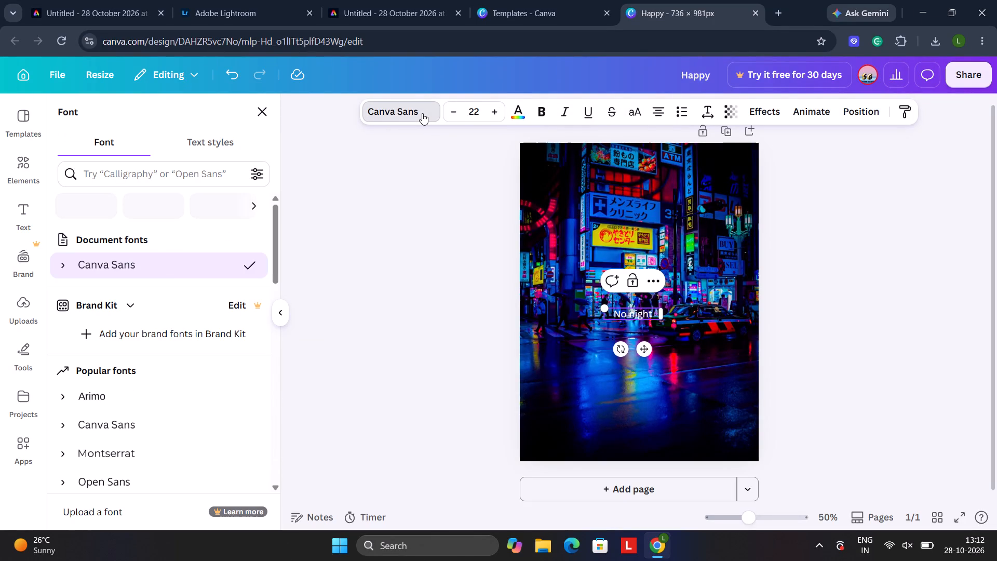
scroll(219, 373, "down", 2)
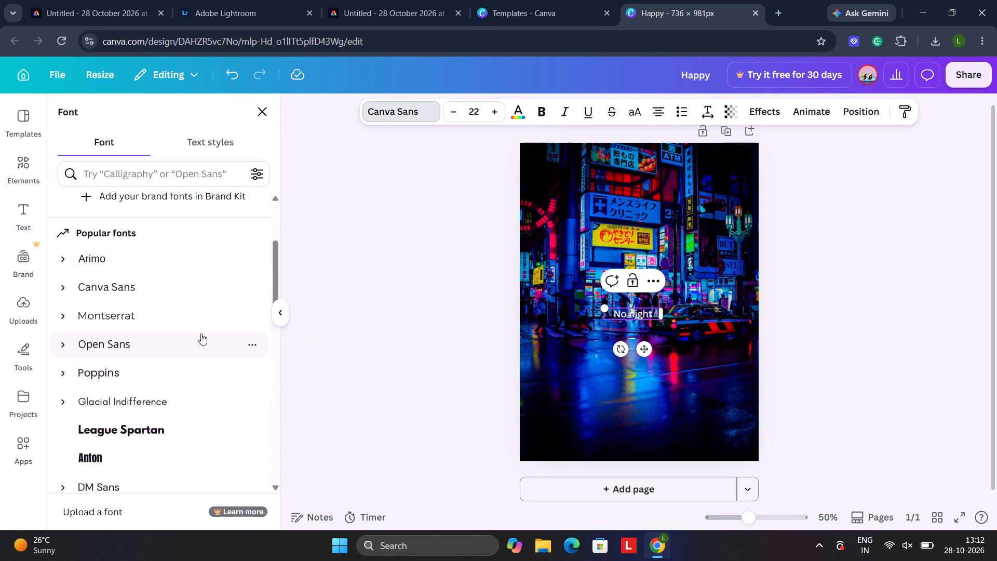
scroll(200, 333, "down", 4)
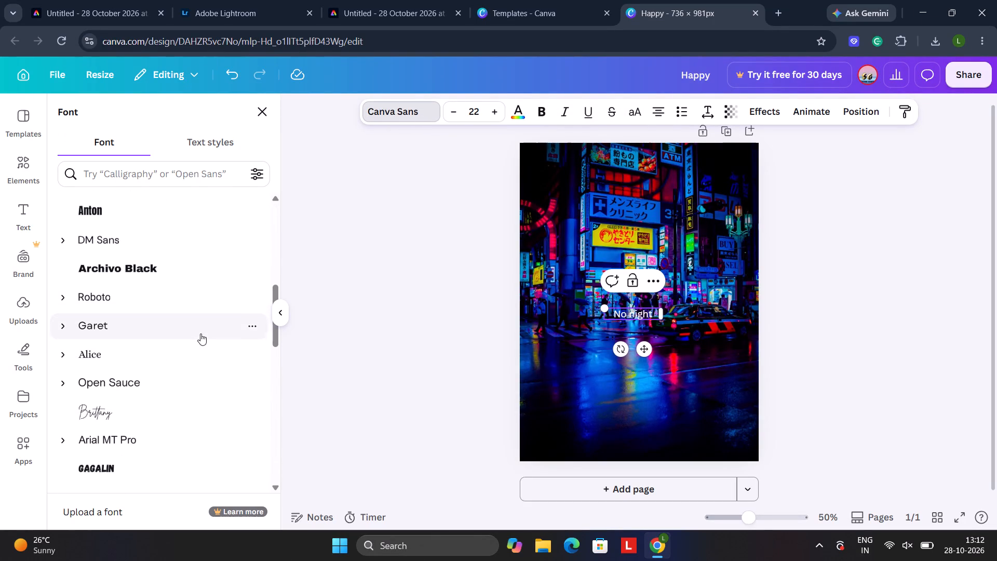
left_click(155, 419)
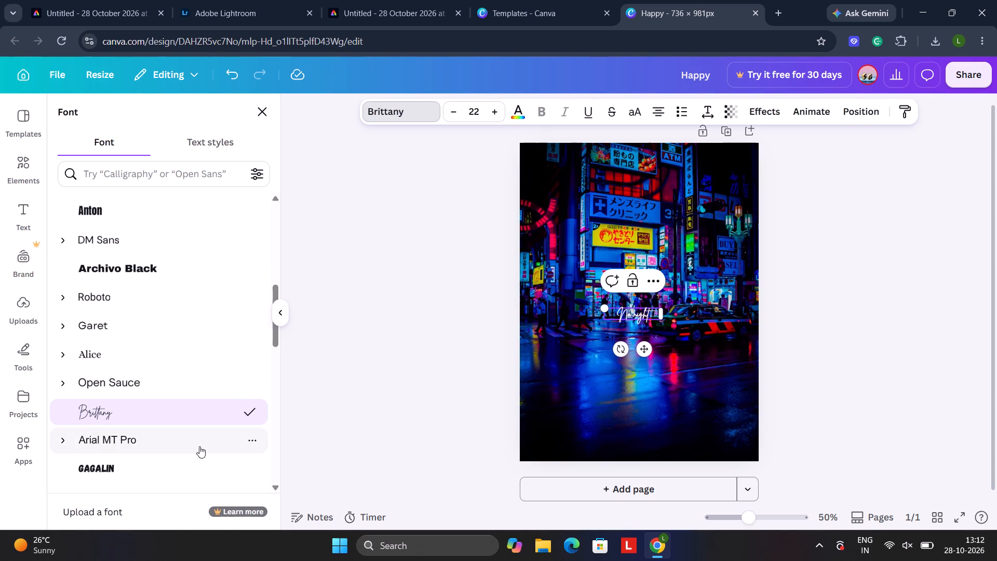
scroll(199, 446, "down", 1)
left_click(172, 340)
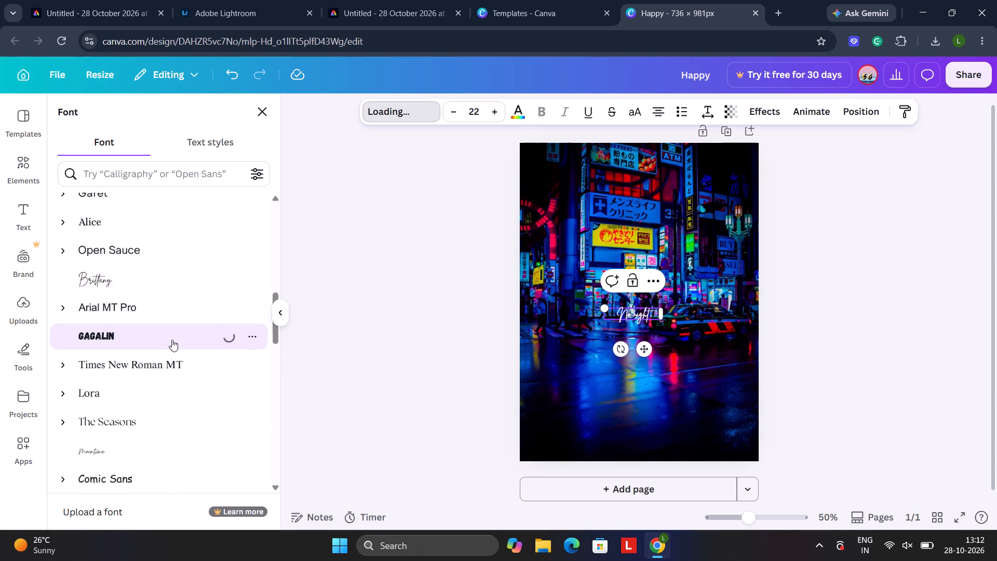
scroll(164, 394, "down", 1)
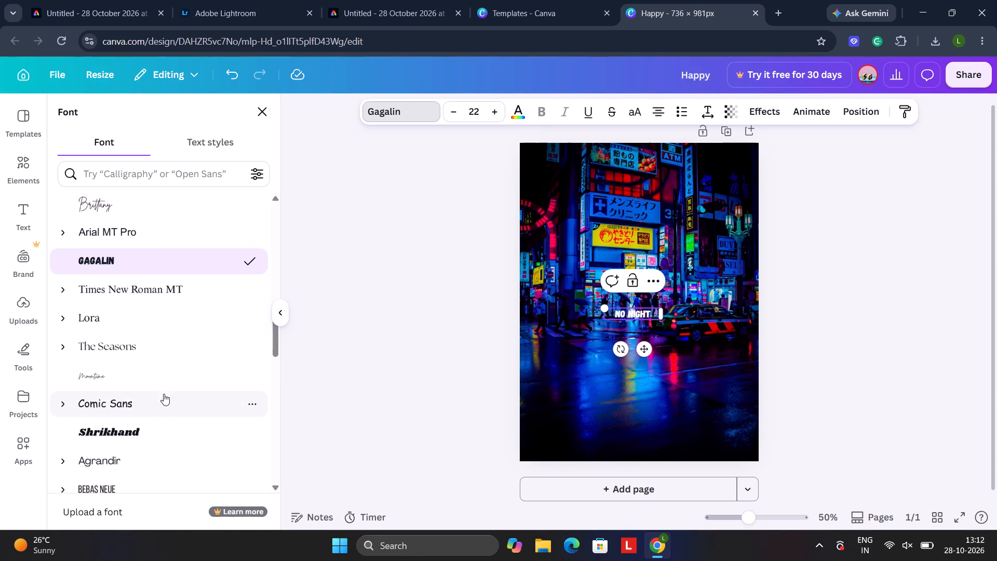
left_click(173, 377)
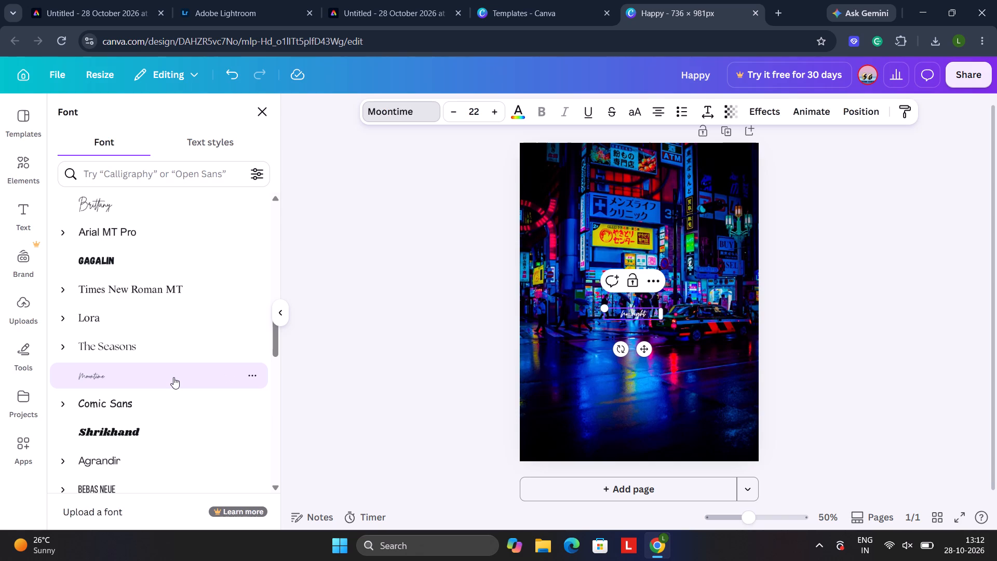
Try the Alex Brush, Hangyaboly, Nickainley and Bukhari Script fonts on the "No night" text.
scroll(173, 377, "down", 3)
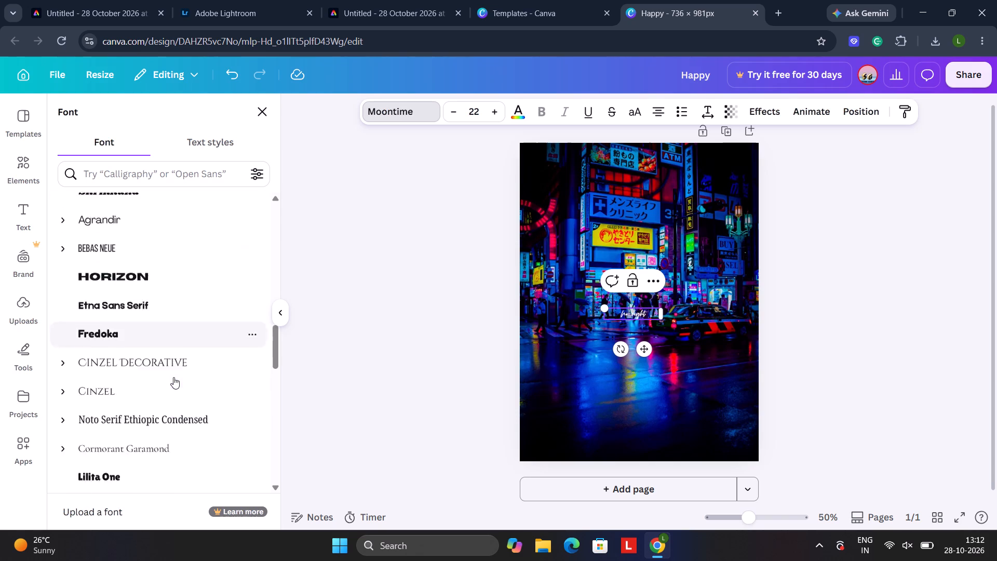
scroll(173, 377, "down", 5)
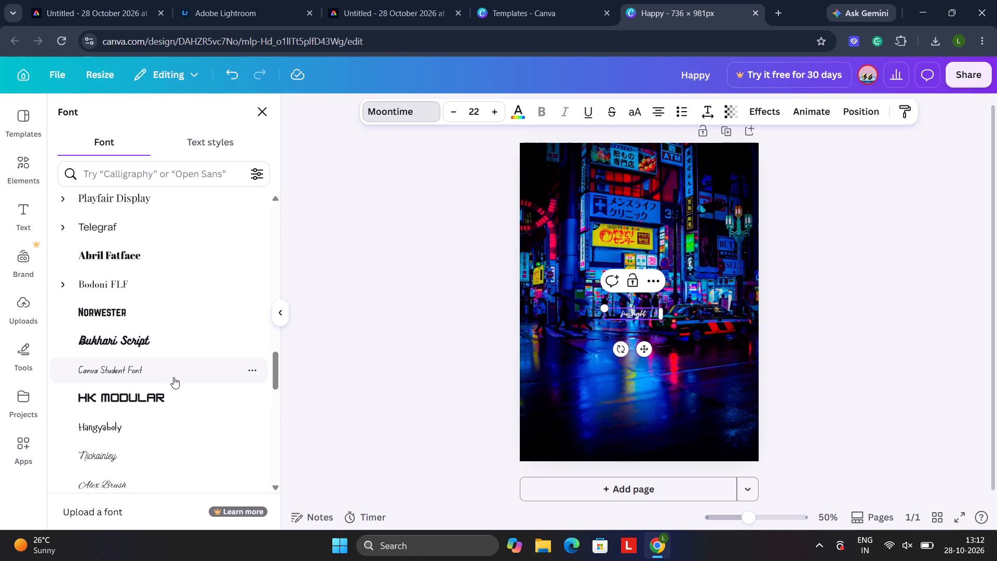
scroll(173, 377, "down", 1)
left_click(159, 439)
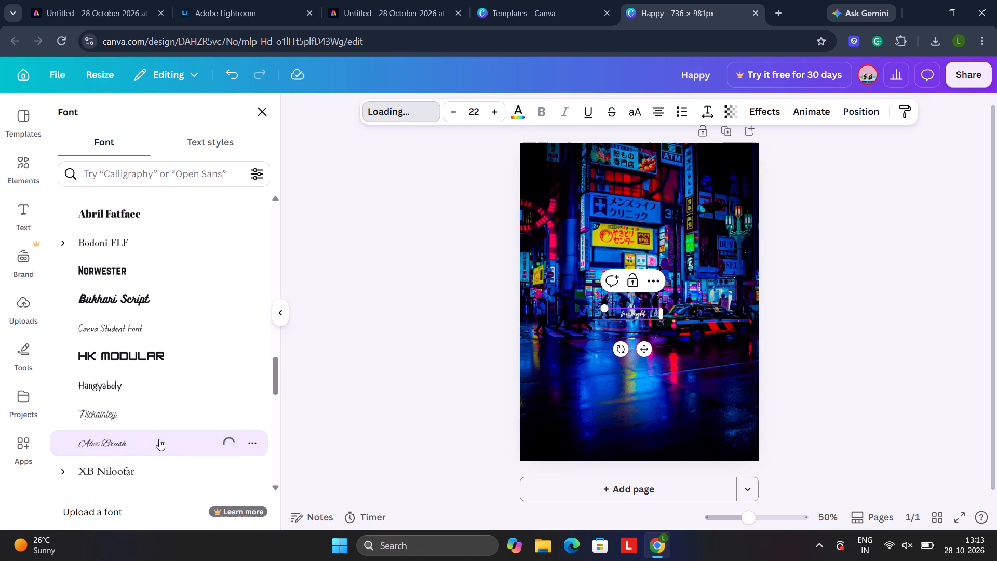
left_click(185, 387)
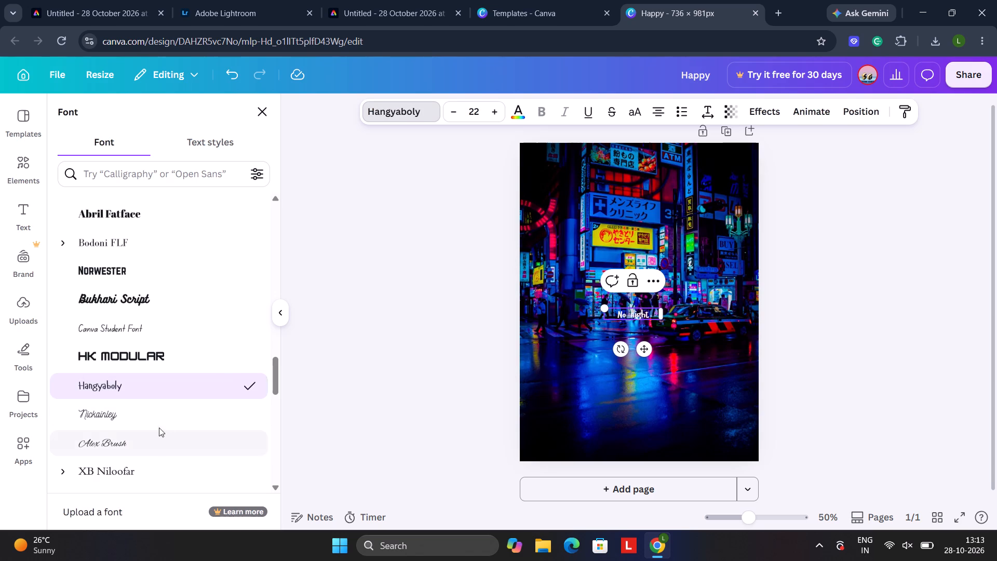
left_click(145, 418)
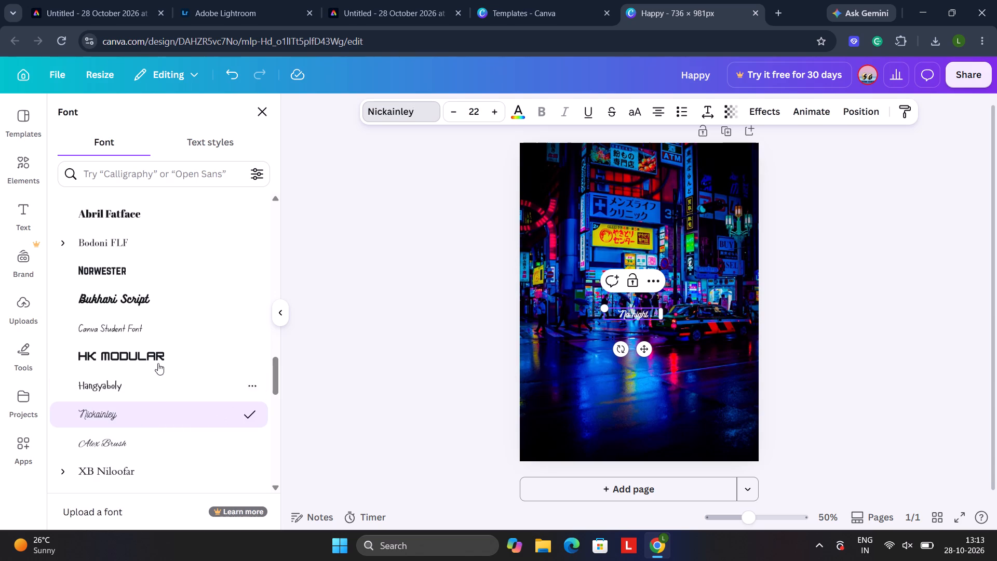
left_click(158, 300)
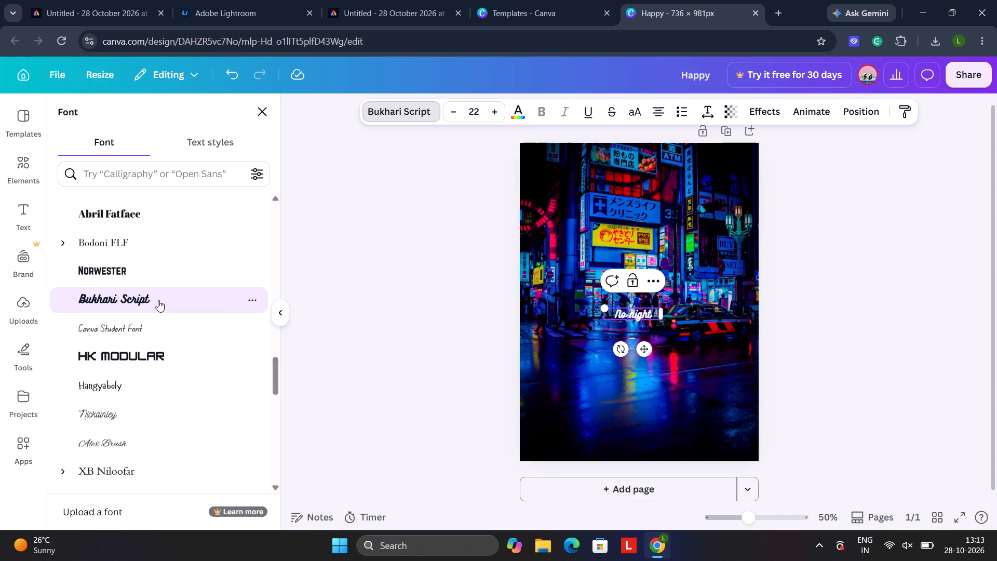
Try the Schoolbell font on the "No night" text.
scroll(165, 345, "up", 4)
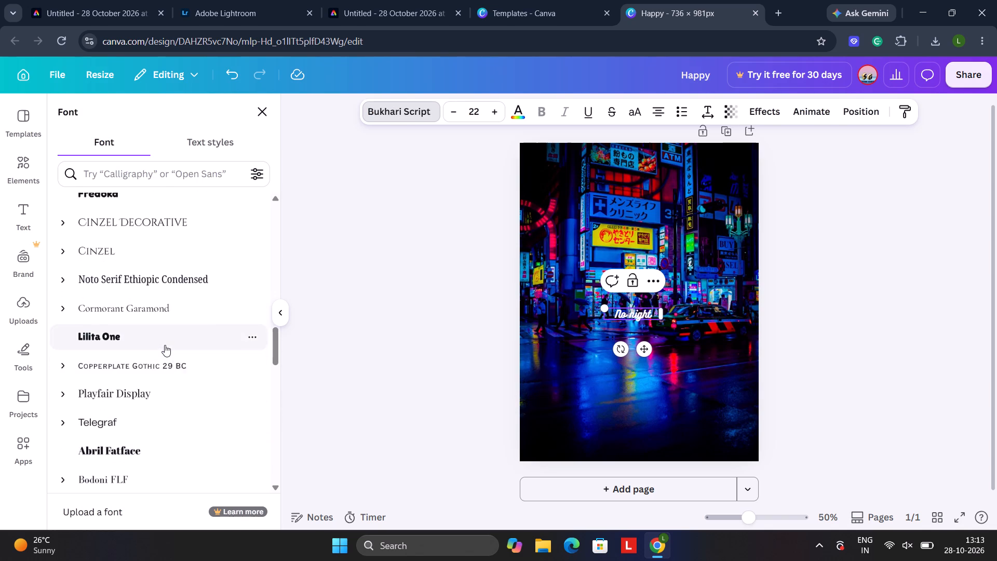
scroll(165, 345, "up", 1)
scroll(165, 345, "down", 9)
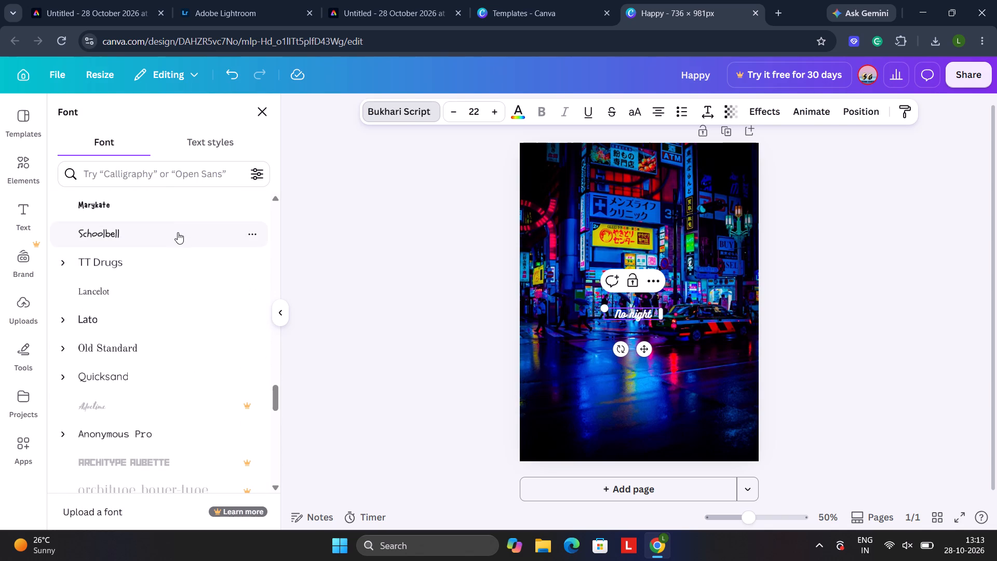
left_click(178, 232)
Browse more of the available fonts and set the "No night" text in Brittany.
scroll(188, 302, "down", 1)
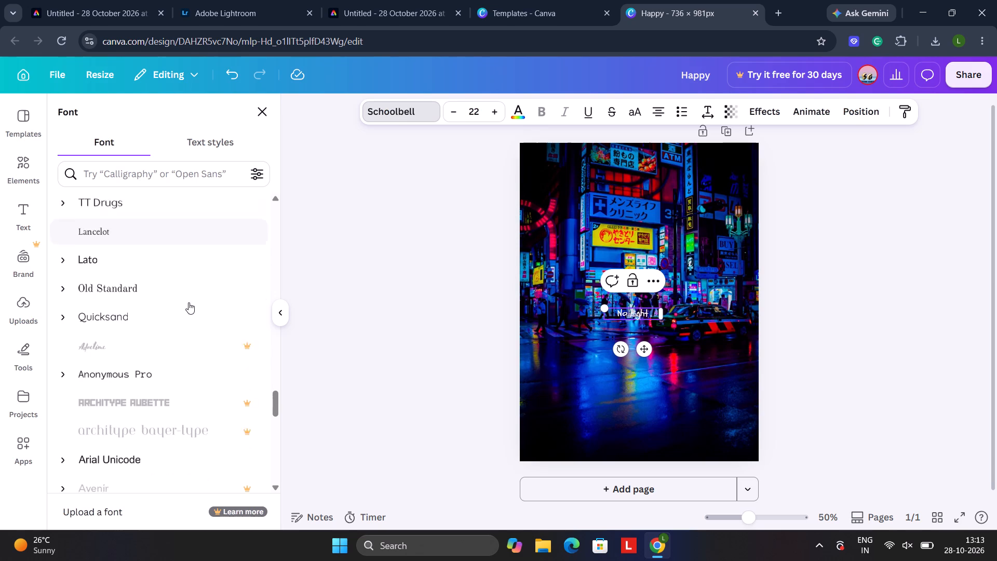
scroll(188, 302, "down", 2)
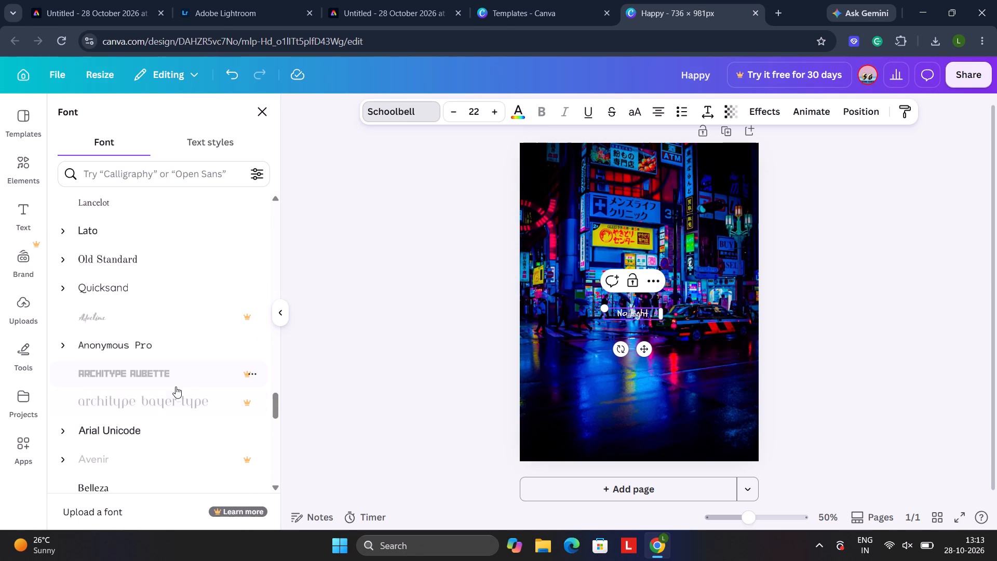
scroll(176, 386, "down", 7)
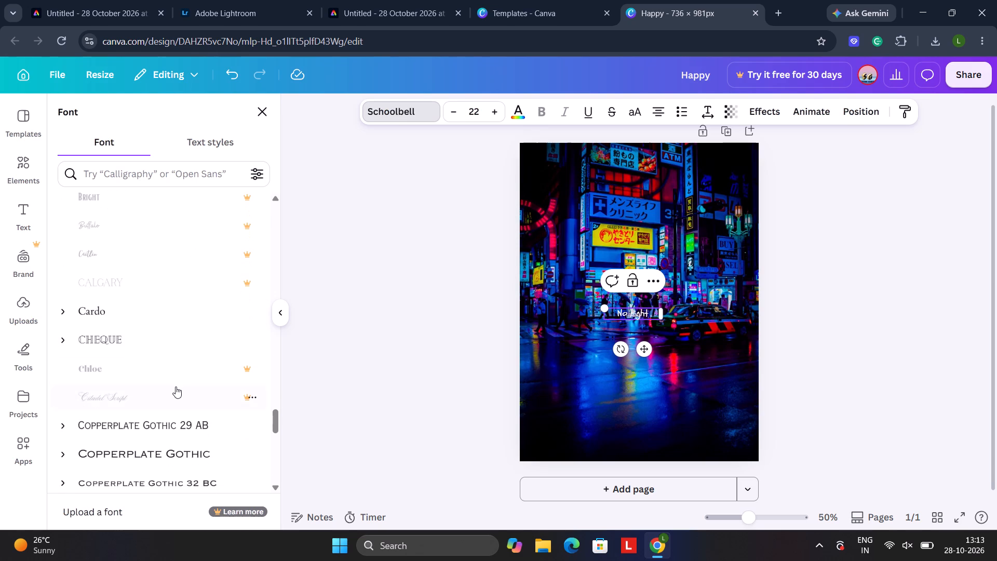
scroll(176, 386, "down", 4)
scroll(176, 386, "up", 2)
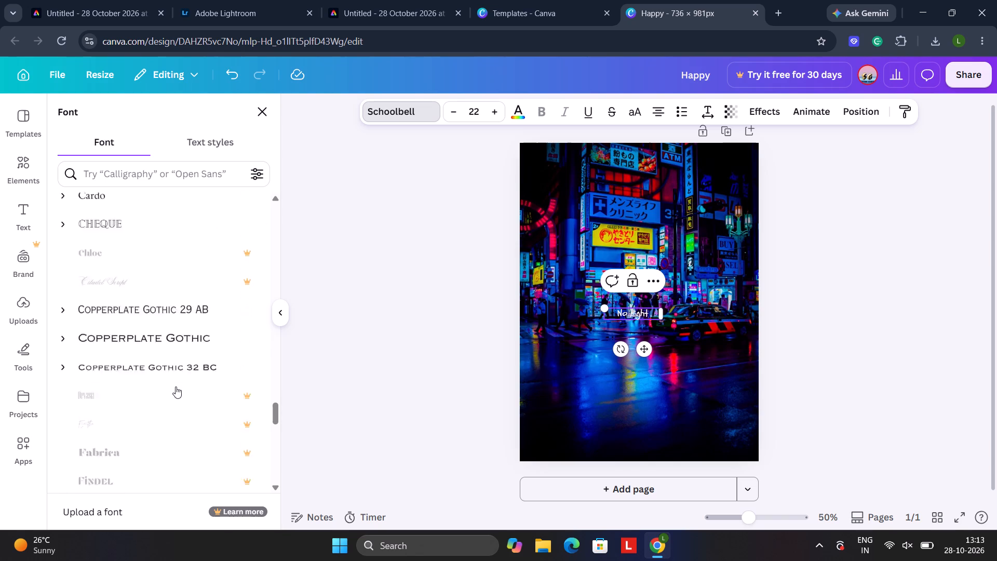
scroll(176, 386, "up", 8)
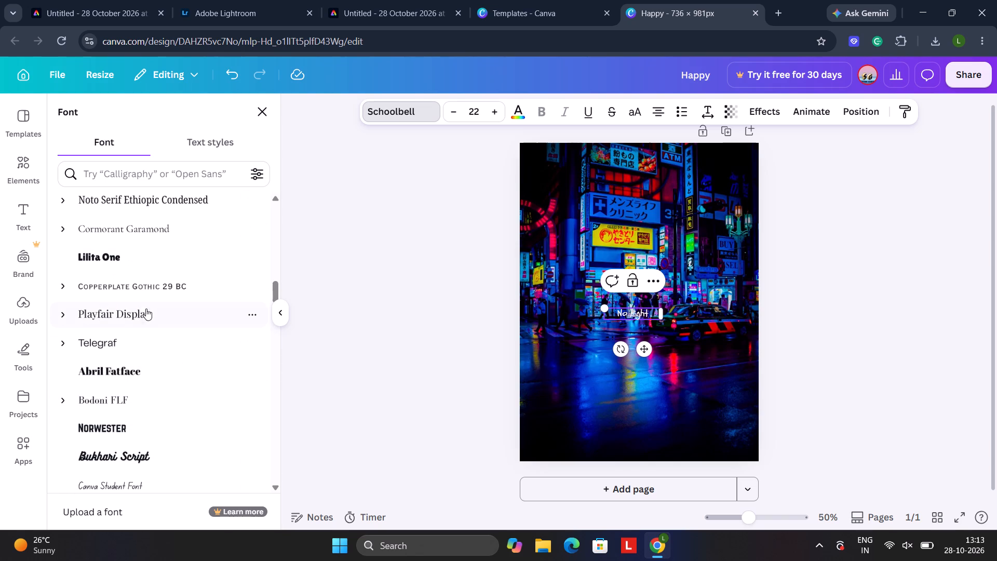
scroll(145, 308, "up", 7)
left_click(152, 294)
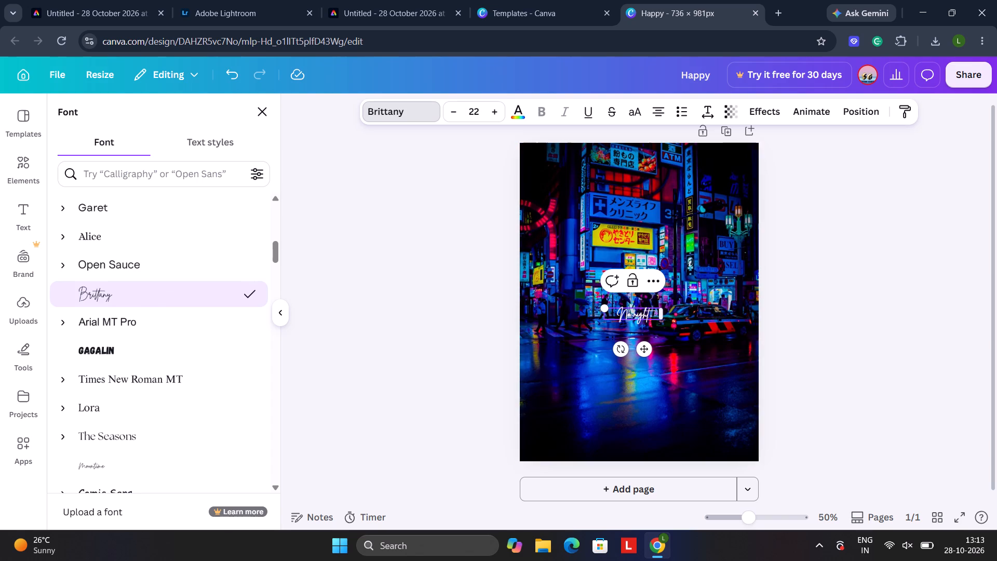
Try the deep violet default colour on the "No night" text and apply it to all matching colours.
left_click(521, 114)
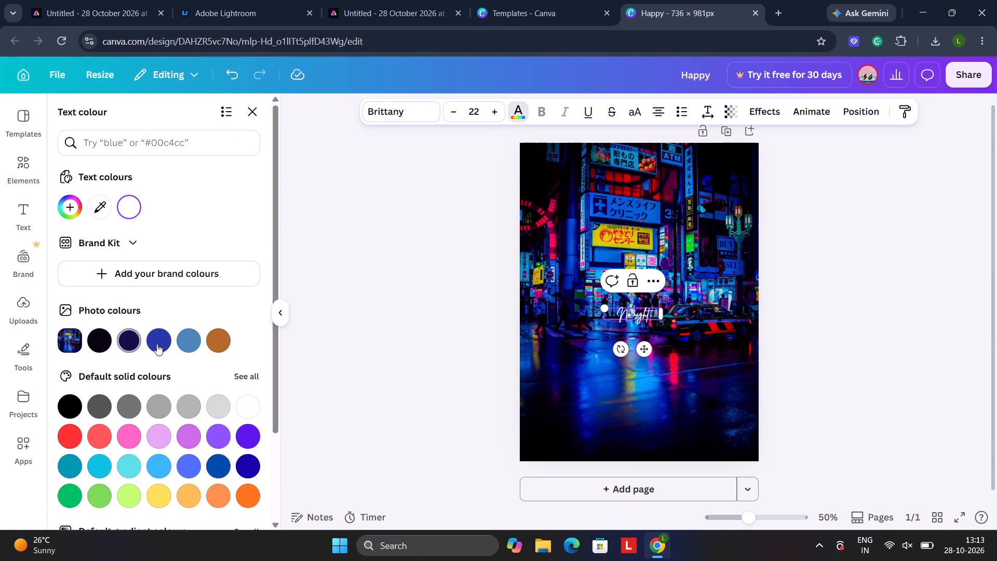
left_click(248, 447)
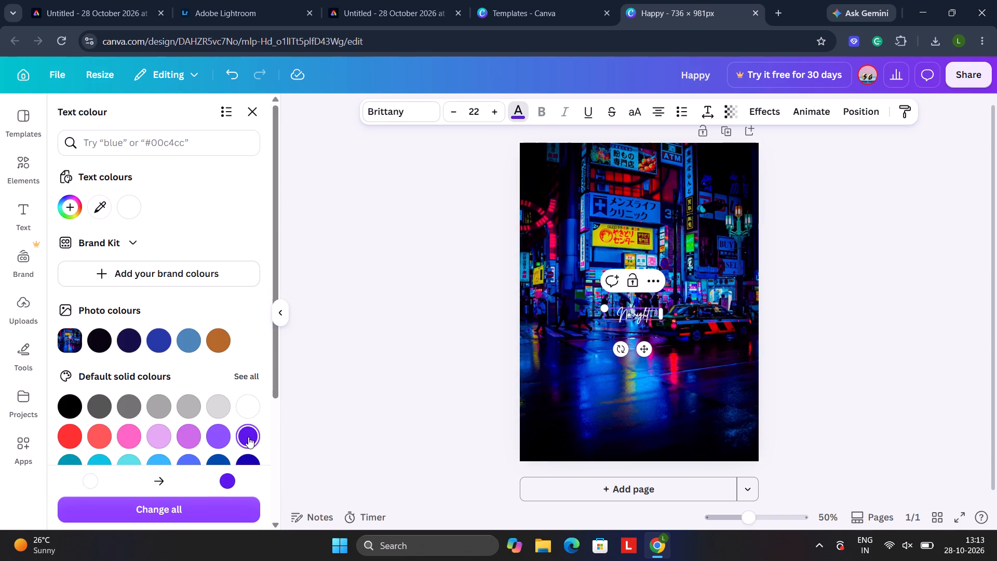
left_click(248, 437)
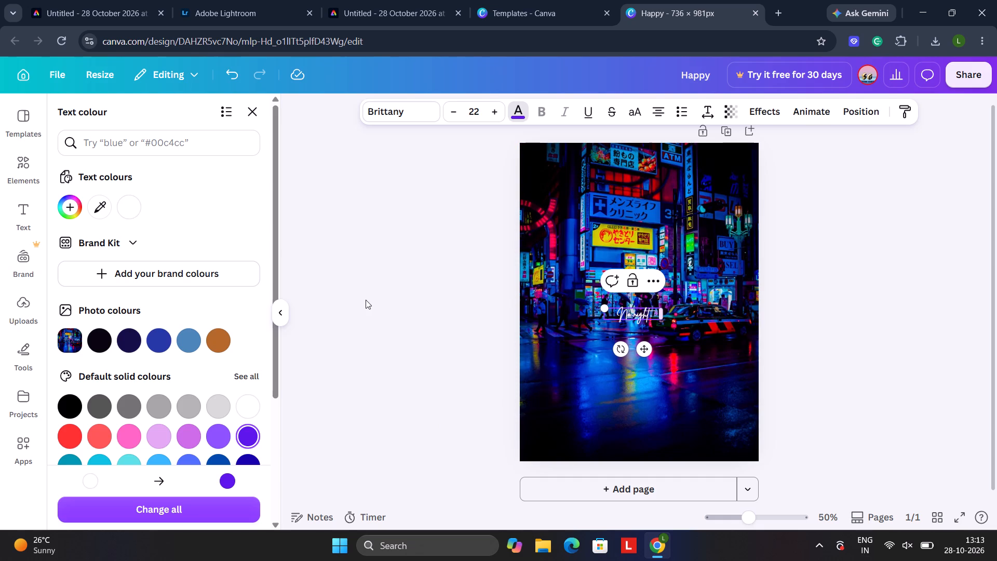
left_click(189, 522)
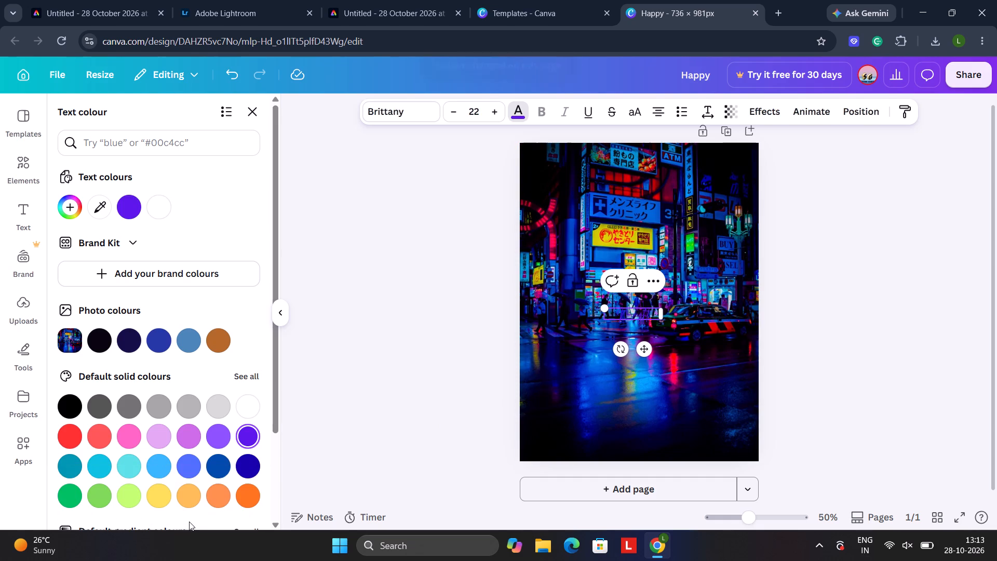
Widen the "No night" text box toward the taxi side of the poster.
left_click_drag(641, 318, 650, 314)
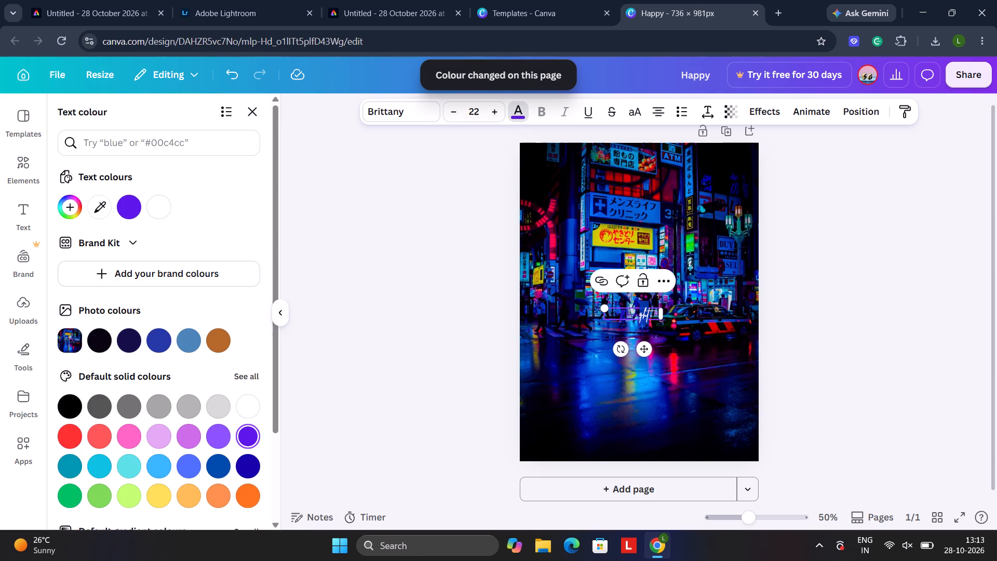
left_click(655, 314)
left_click_drag(661, 314, 707, 341)
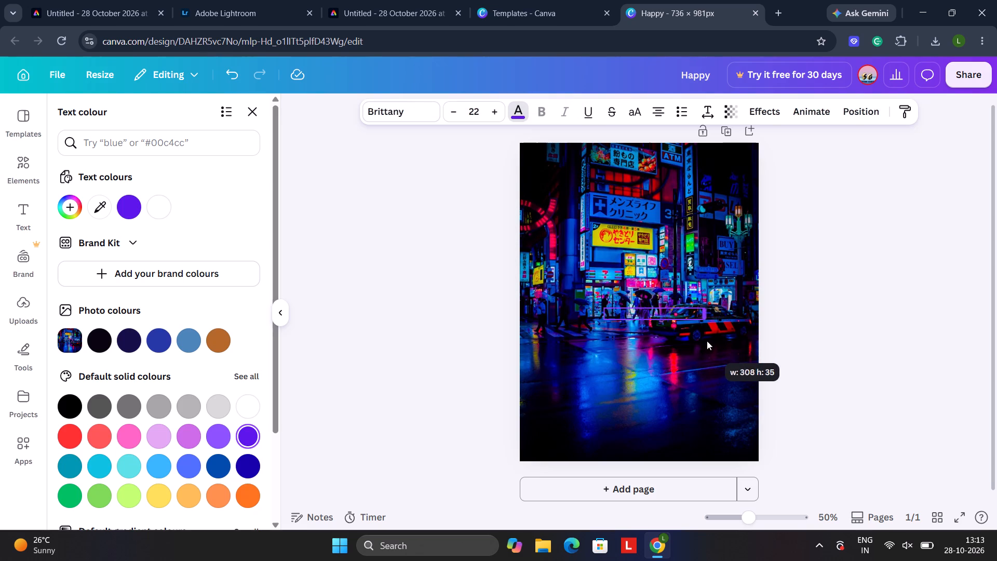
left_click_drag(707, 341, 696, 381)
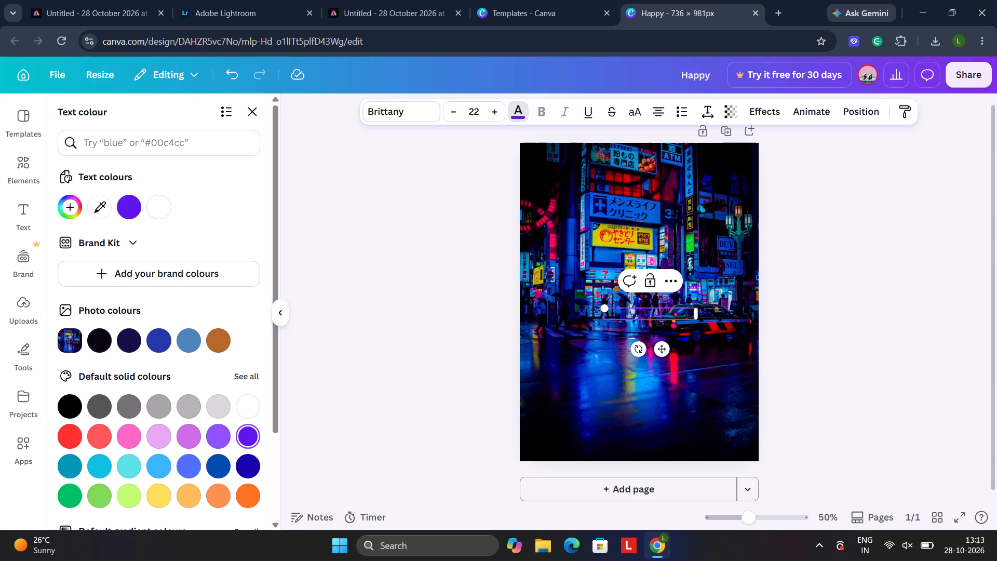
Move the "No night" text box toward the poster's left edge, keeping it near the street level.
left_click_drag(662, 317, 662, 343)
left_click_drag(662, 343, 614, 375)
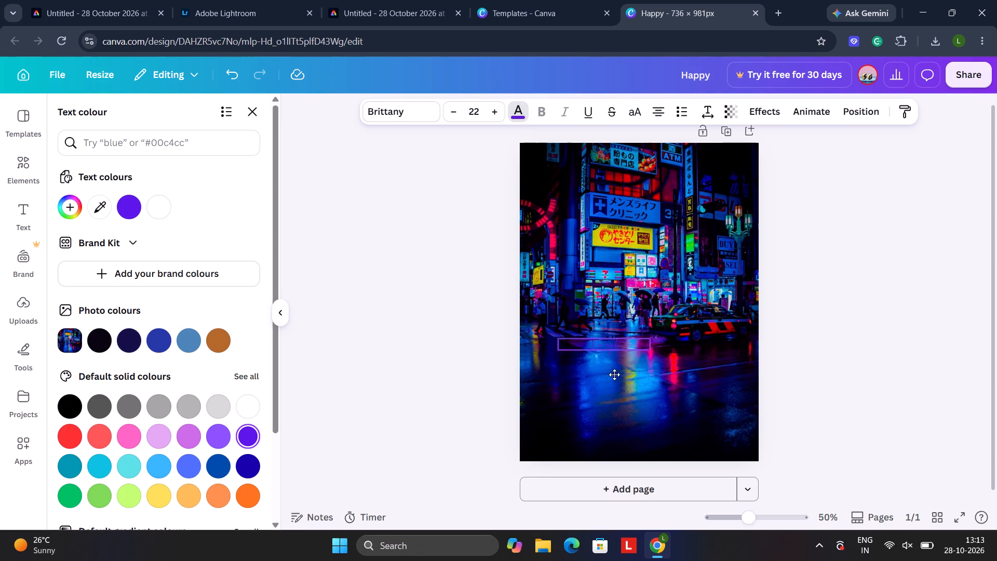
left_click_drag(614, 375, 559, 452)
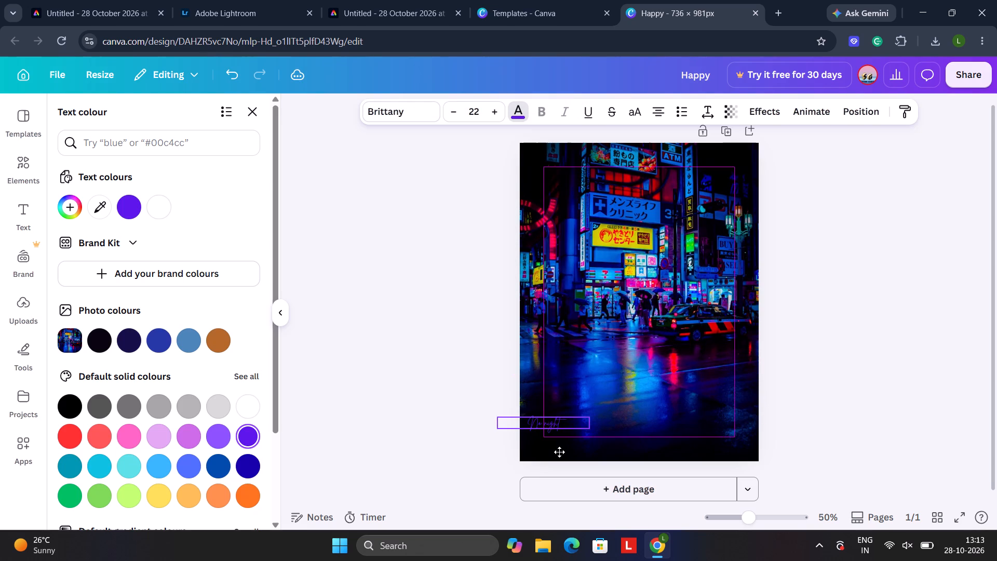
left_click_drag(559, 452, 593, 346)
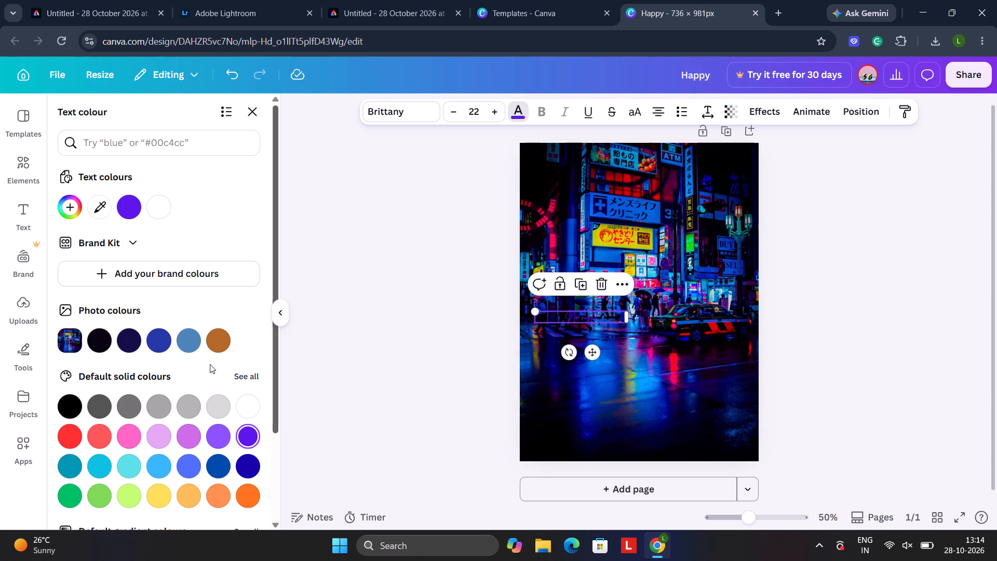
Try the near-black photo colour and white on the "No night" text, and settle on light lime green.
left_click(93, 342)
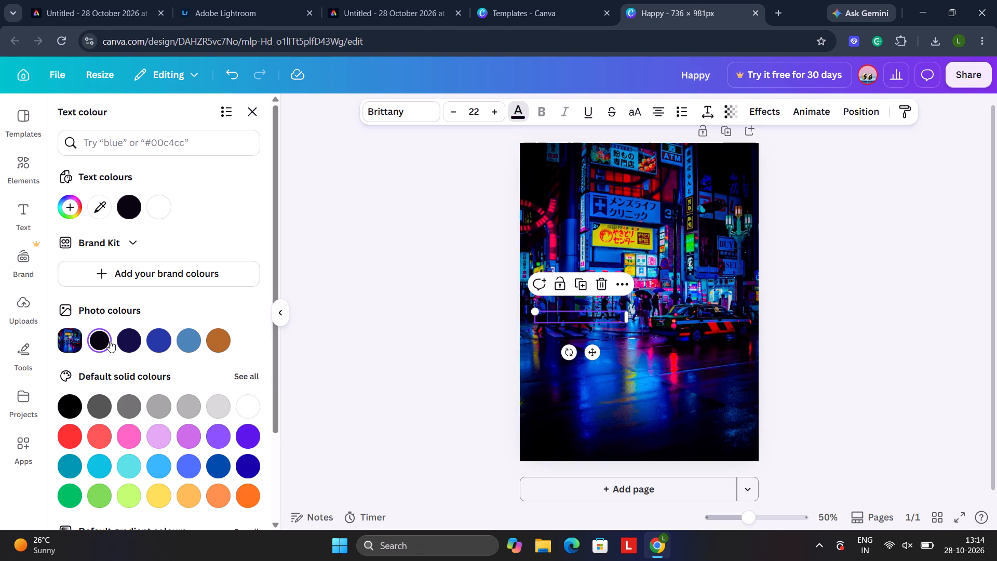
left_click(252, 412)
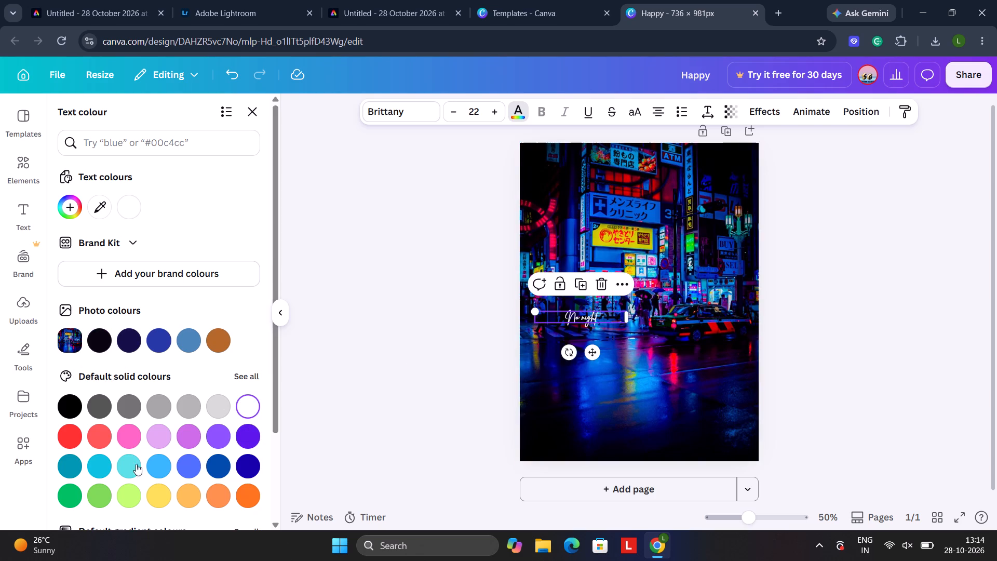
left_click(124, 494)
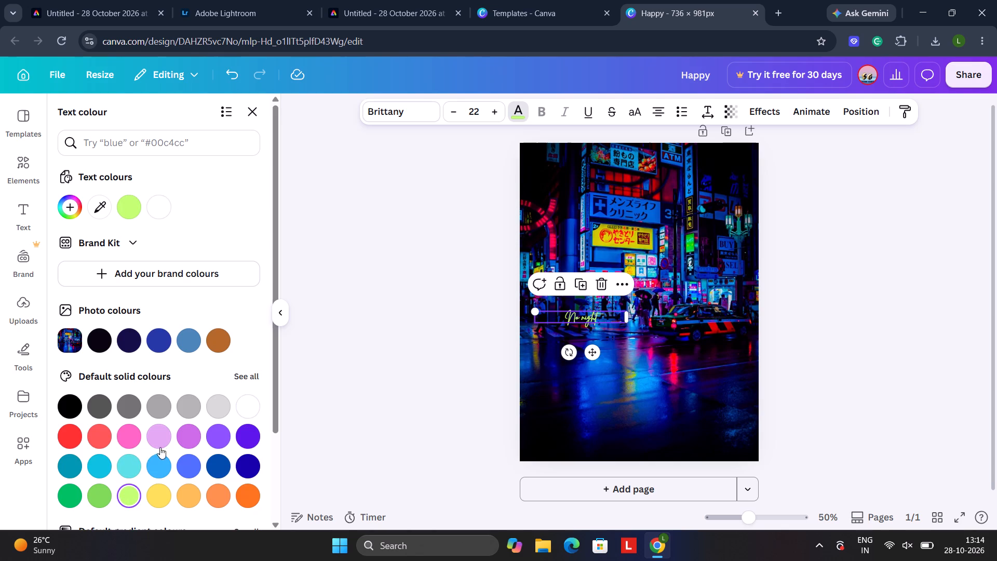
Shift the "No night" text box slightly down and inward, and widen it across to the taxi.
left_click_drag(607, 317, 614, 323)
left_click_drag(635, 324, 665, 323)
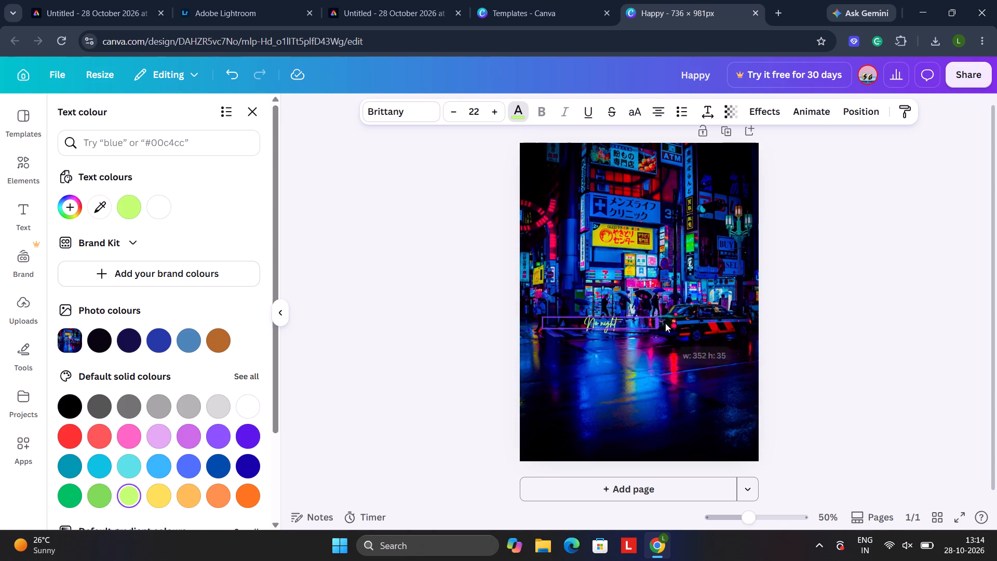
left_click_drag(665, 323, 676, 348)
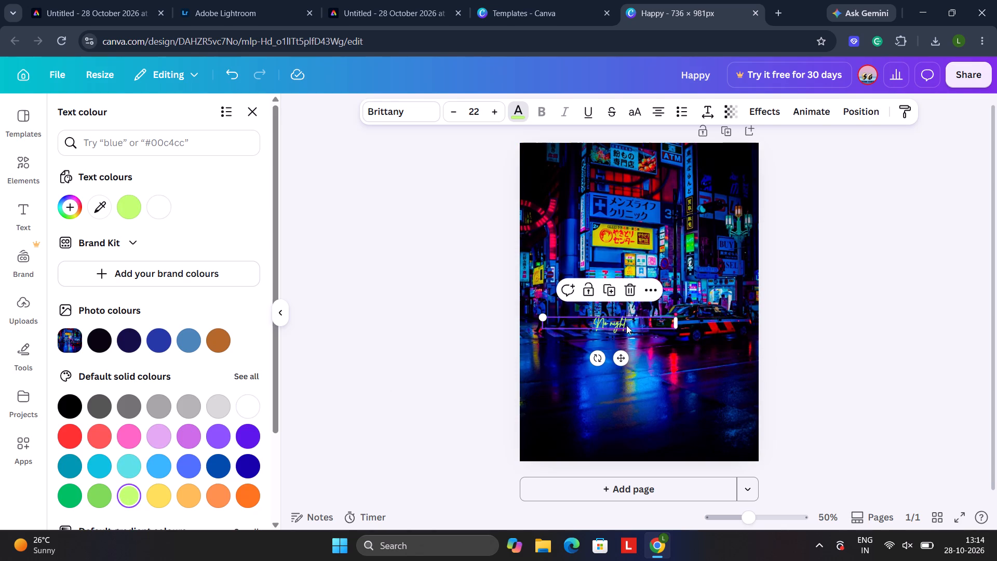
Increase the "No night" text's font size to 40.
left_click(646, 288)
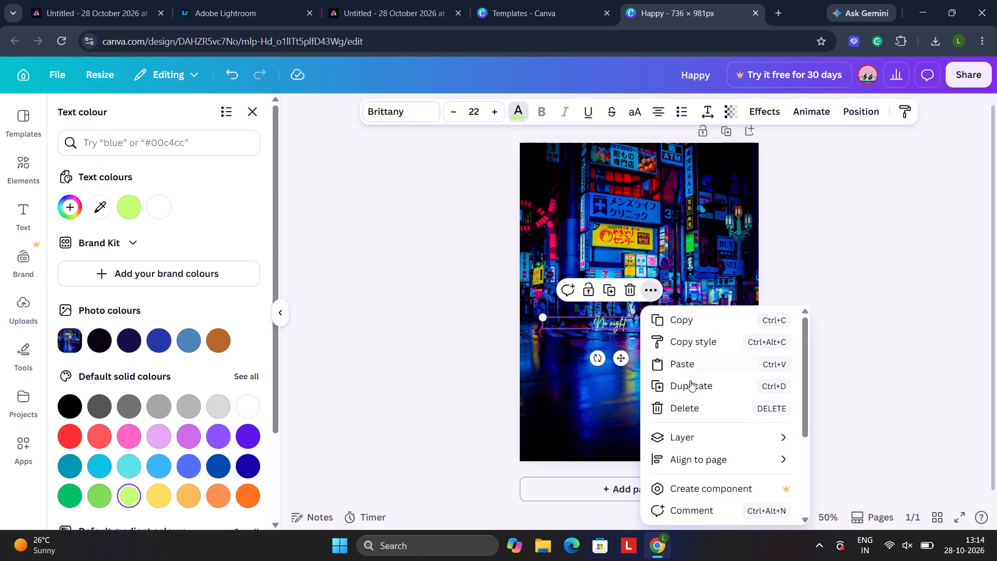
left_click(498, 110)
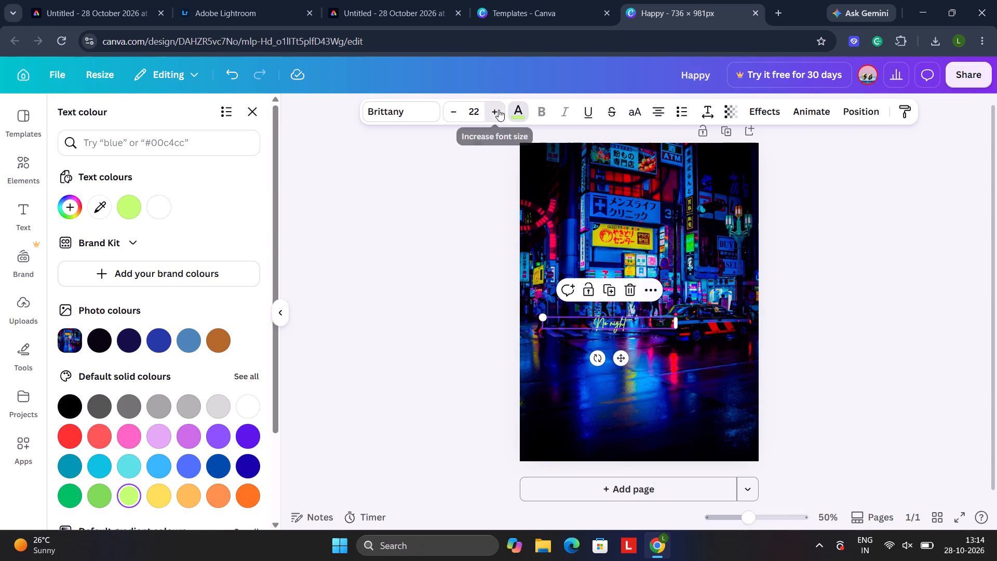
double_click(498, 110)
triple_click(498, 110)
triple_click(498, 110)
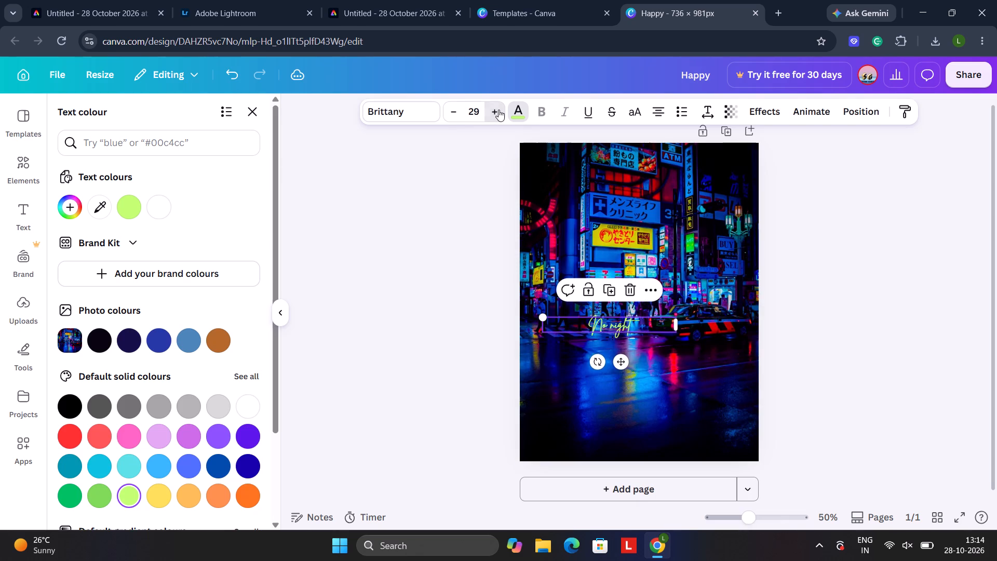
triple_click(498, 110)
triple_click(498, 110)
triple_click(498, 110)
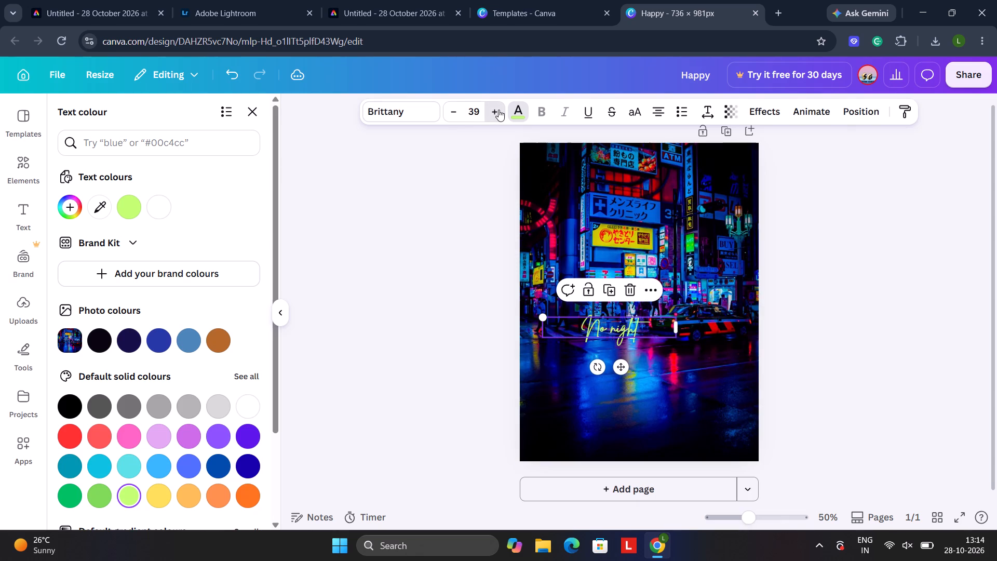
Move the "No night" text down onto the wet road, with its box at the poster's left edge.
left_click_drag(640, 326, 624, 344)
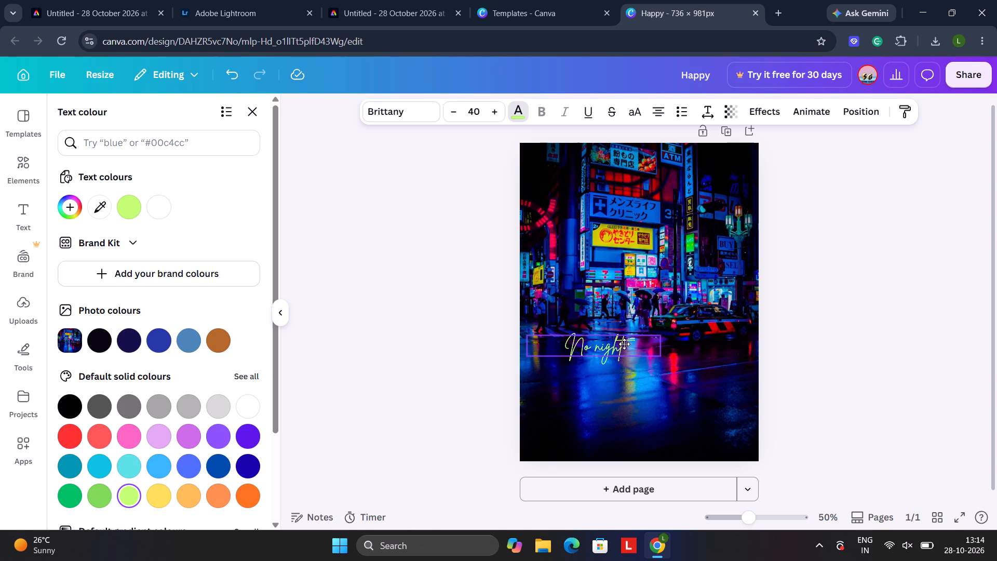
left_click_drag(624, 344, 625, 344)
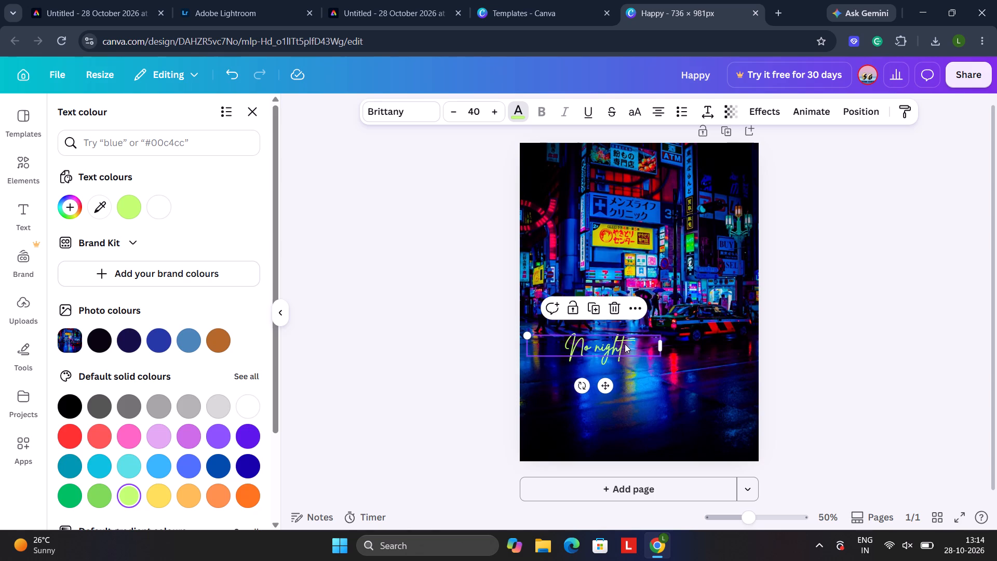
left_click_drag(625, 344, 613, 353)
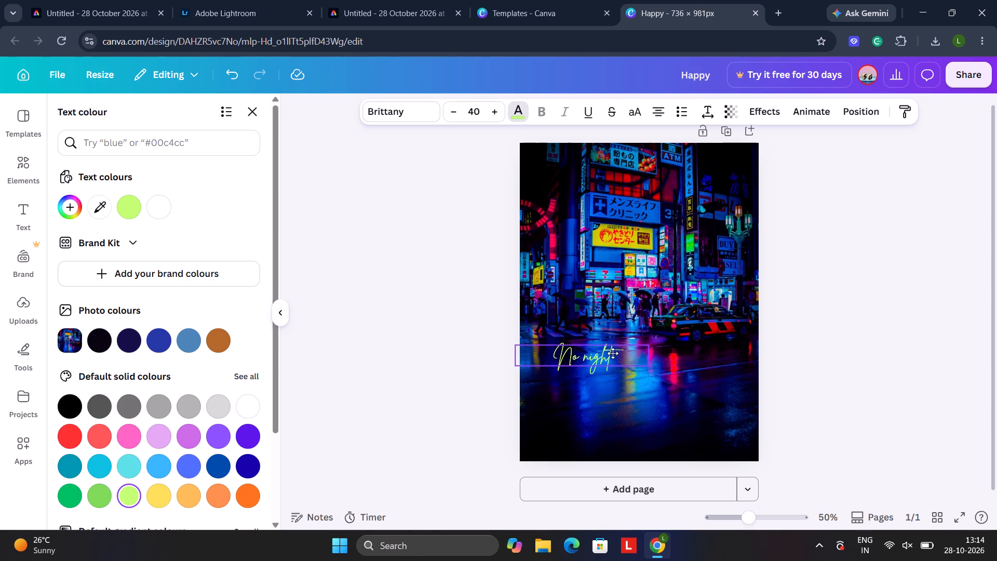
left_click_drag(613, 353, 611, 354)
left_click(456, 380)
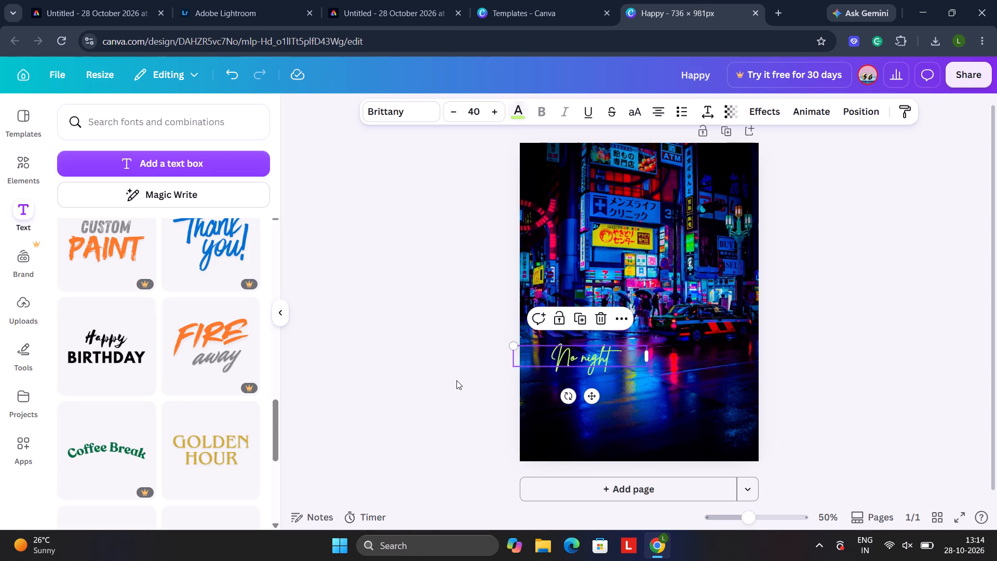
Add a new text box to the poster and replace its placeholder text with "without light".
left_click(578, 355)
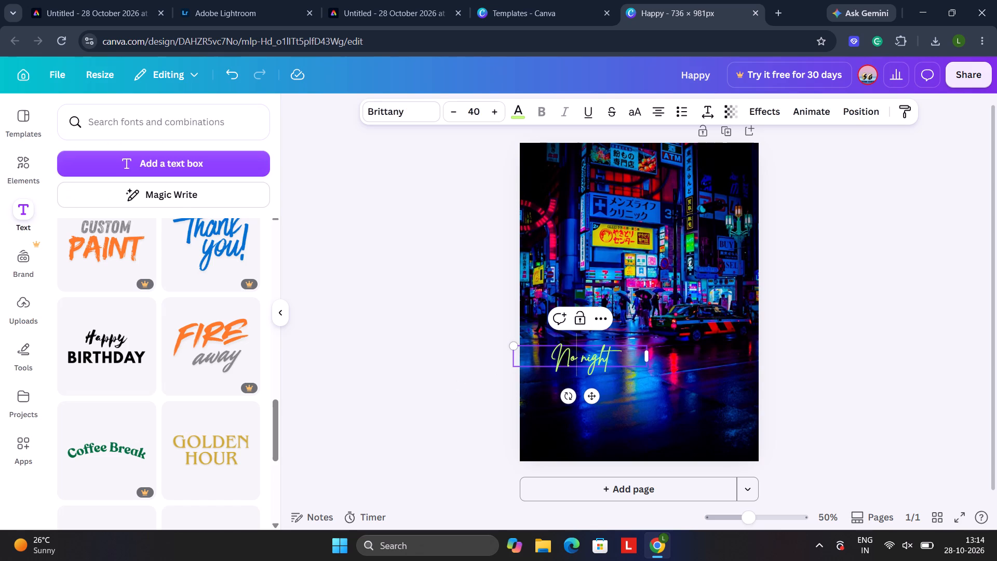
left_click(238, 169)
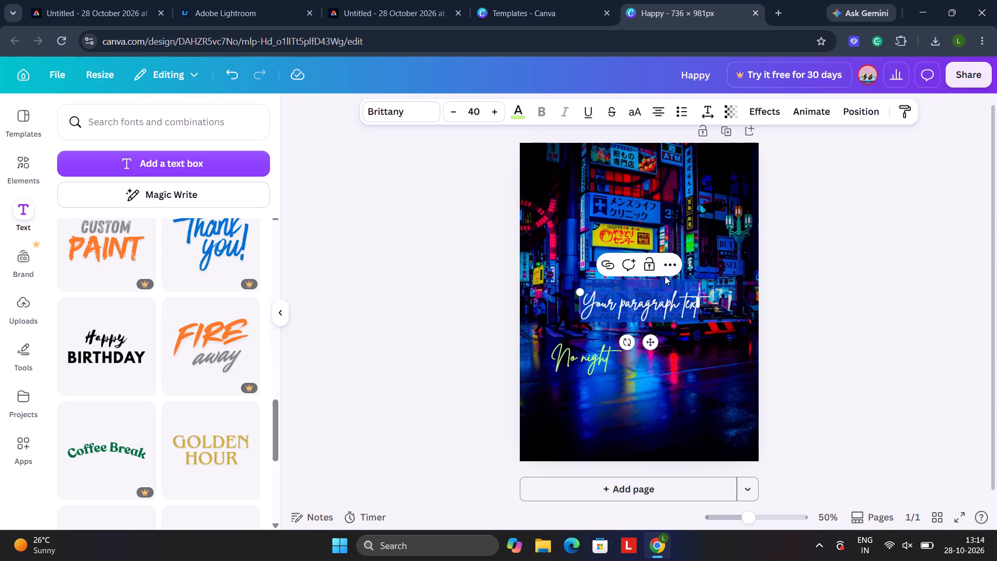
left_click(636, 307)
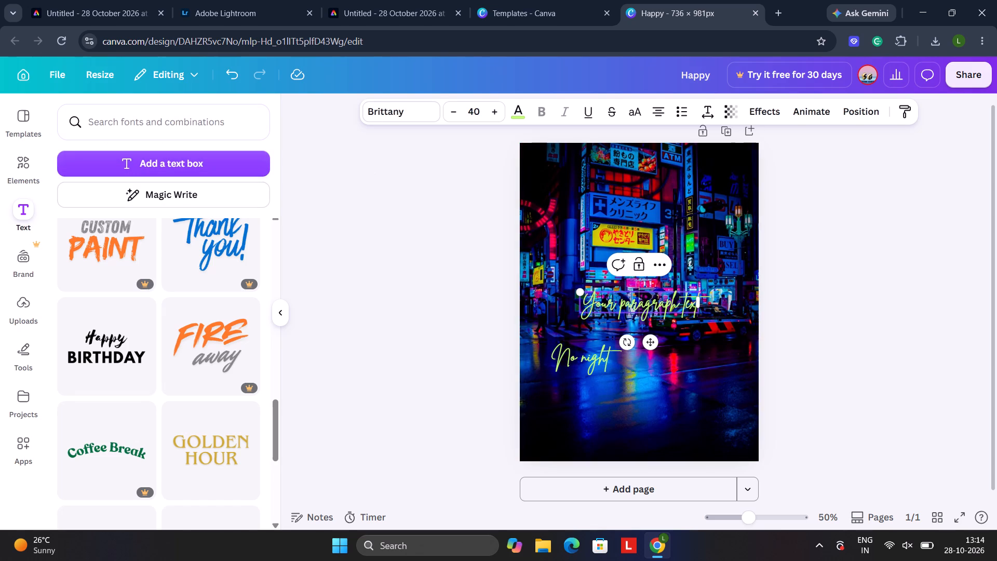
type("aw")
key("BackSpace")
key("BackSpace")
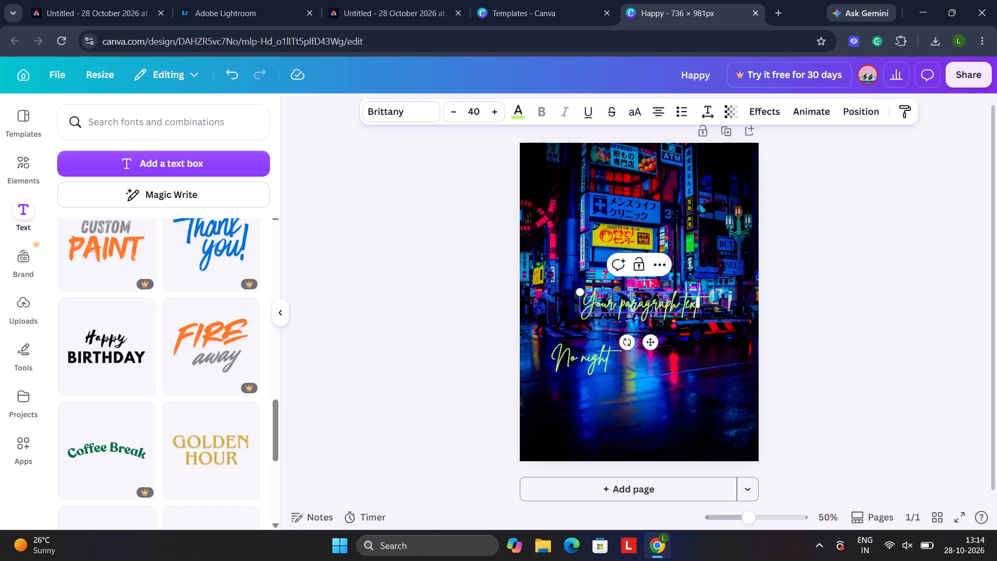
key("BackSpace")
key("BackSpace")
key("Right")
key("Right")
key("Right")
key("Right")
key("Right")
key("Right")
key("Right")
key("Right")
key("Right")
key("Right")
key("Right")
key("Right")
key("Right")
key("Right")
key("Right")
key("Right")
key("Right")
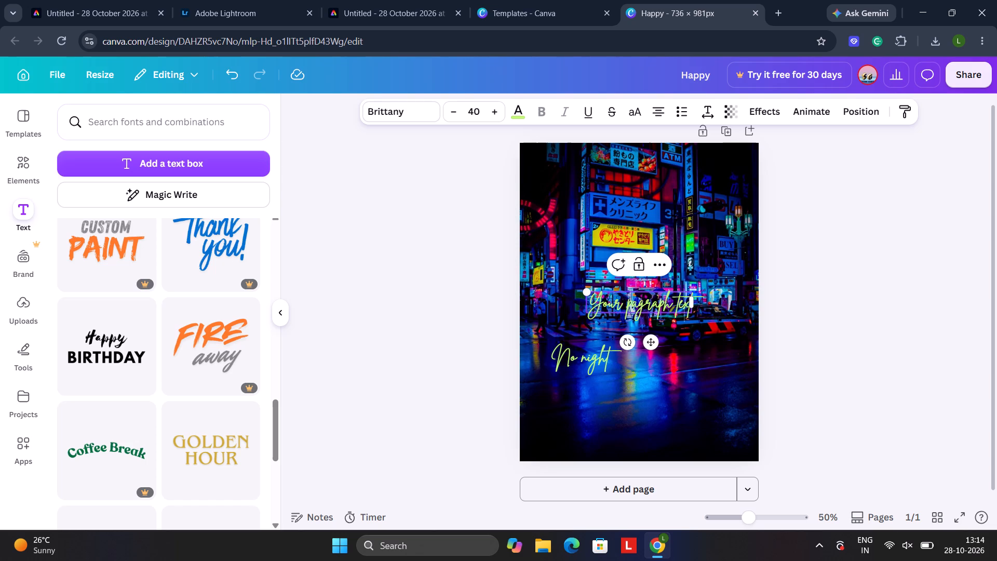
key("BackSpace")
key("BackSpace")
key("BackSpace")
key("BackSpace")
key("BackSpace")
key("BackSpace")
key("BackSpace")
key("BackSpace")
key("BackSpace")
key("BackSpace")
key("BackSpace")
key("BackSpace")
key("BackSpace")
key("BackSpace")
key("BackSpace")
key("BackSpace")
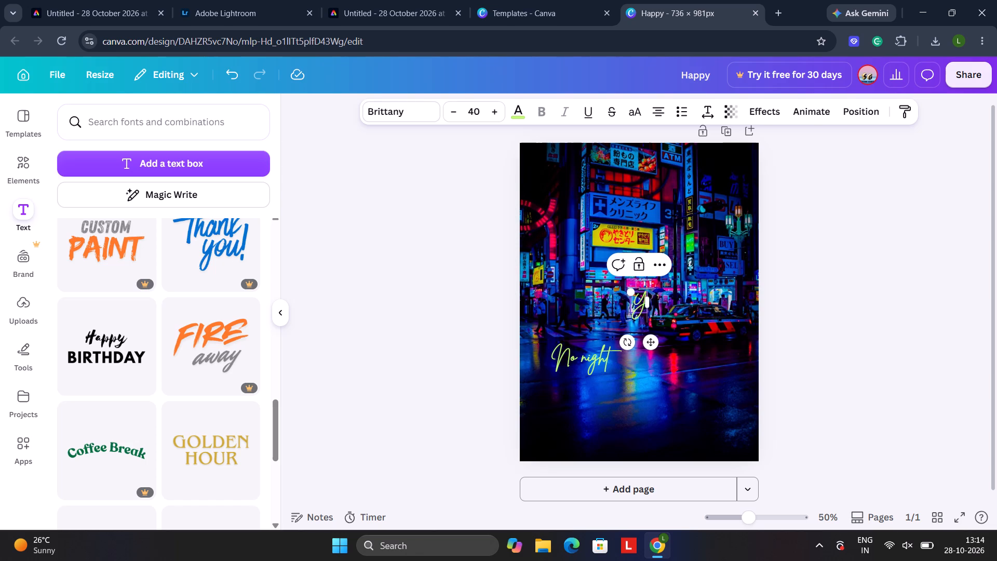
key("BackSpace")
type("without light")
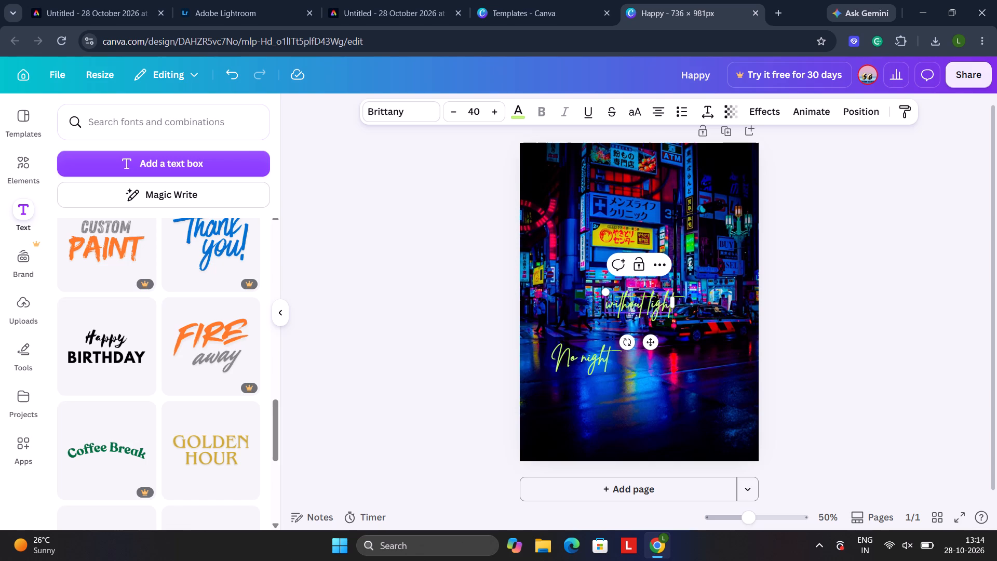
Place the "without light" text on the wet road just below "No night", offset to its right.
left_click_drag(636, 301, 648, 310)
left_click(648, 310)
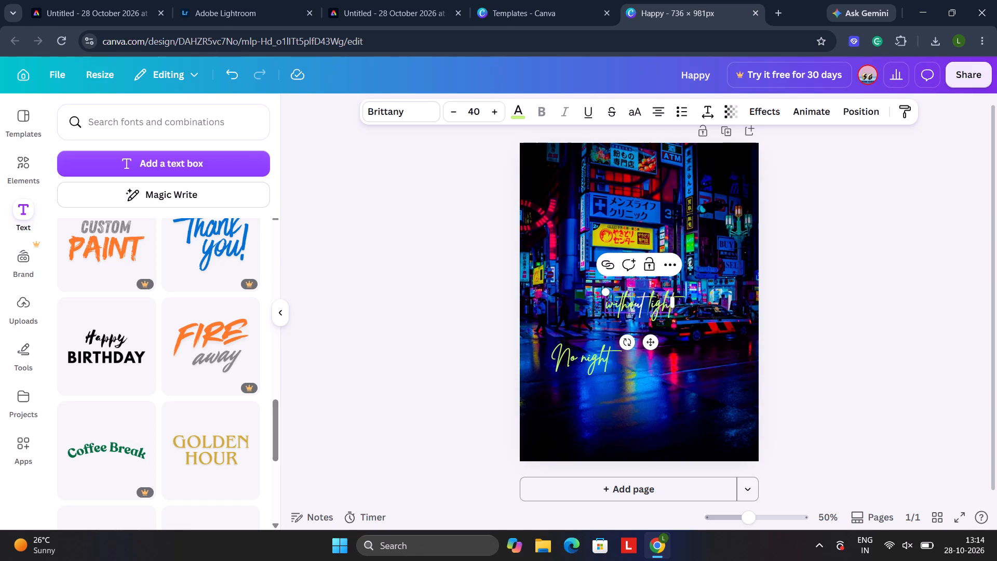
left_click_drag(653, 345, 693, 412)
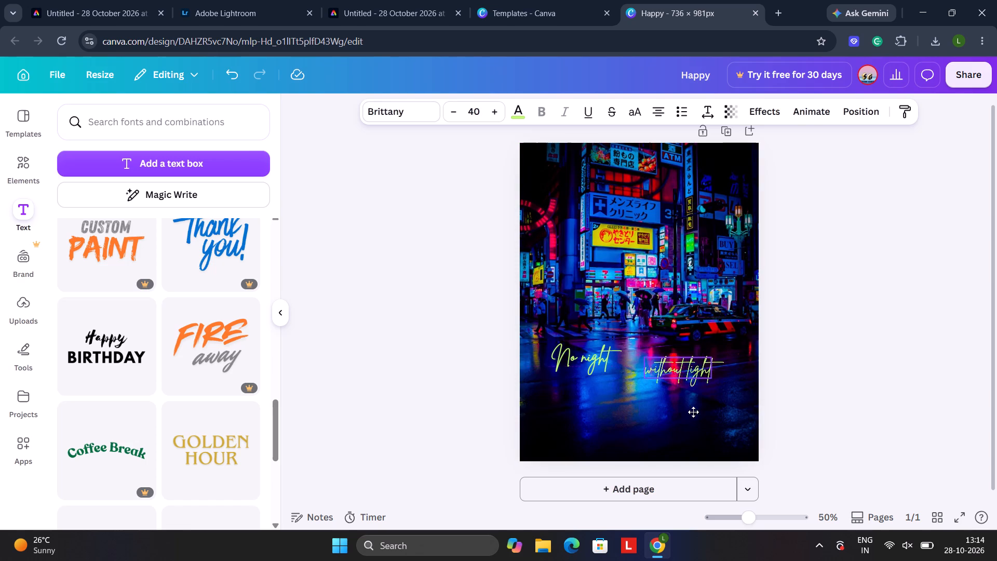
left_click_drag(693, 412, 645, 420)
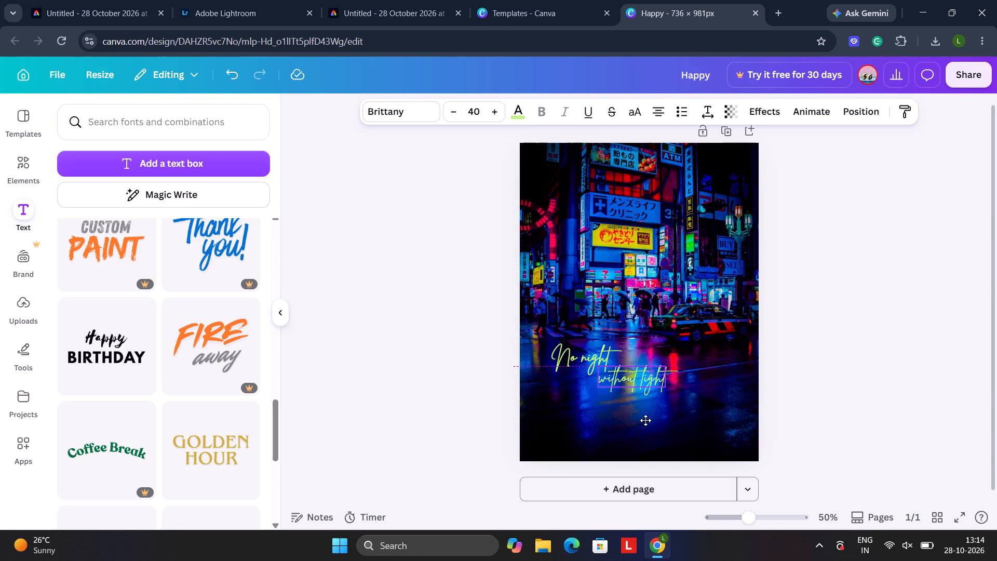
left_click_drag(645, 420, 643, 420)
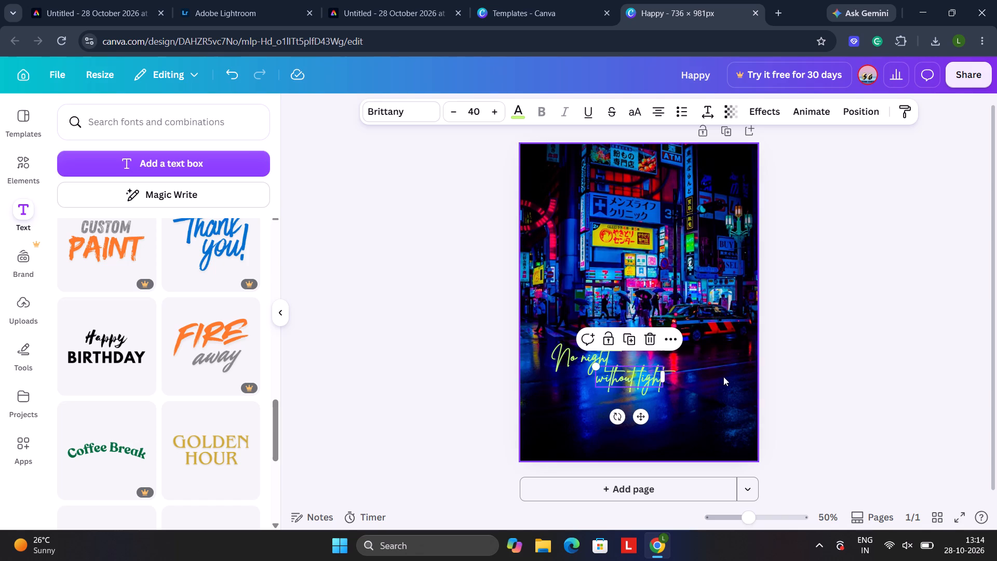
left_click(728, 373)
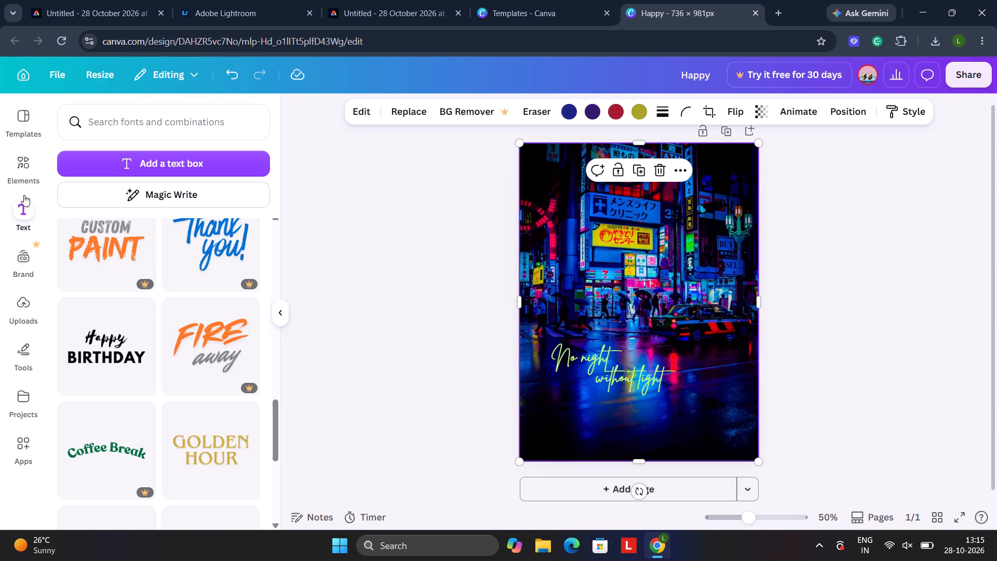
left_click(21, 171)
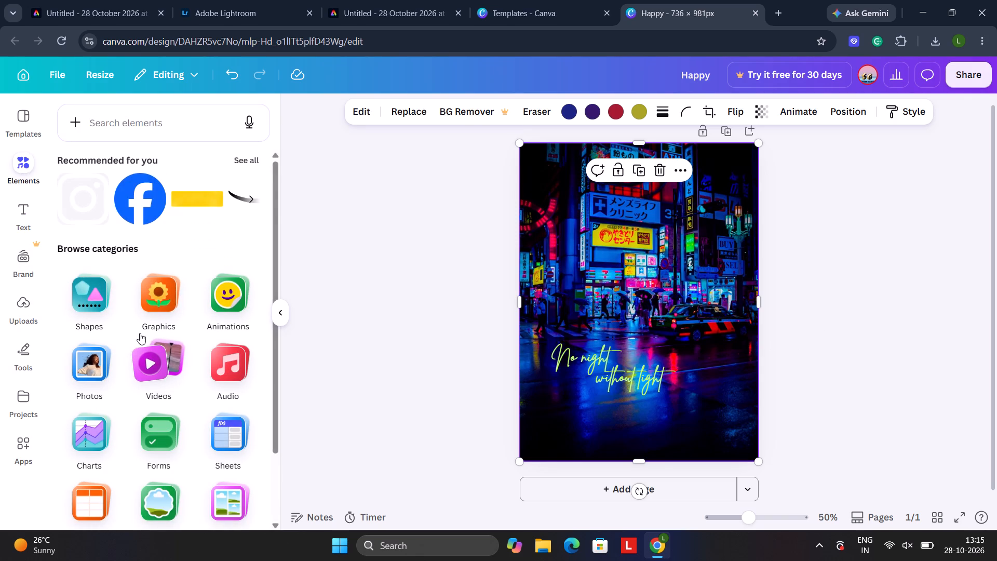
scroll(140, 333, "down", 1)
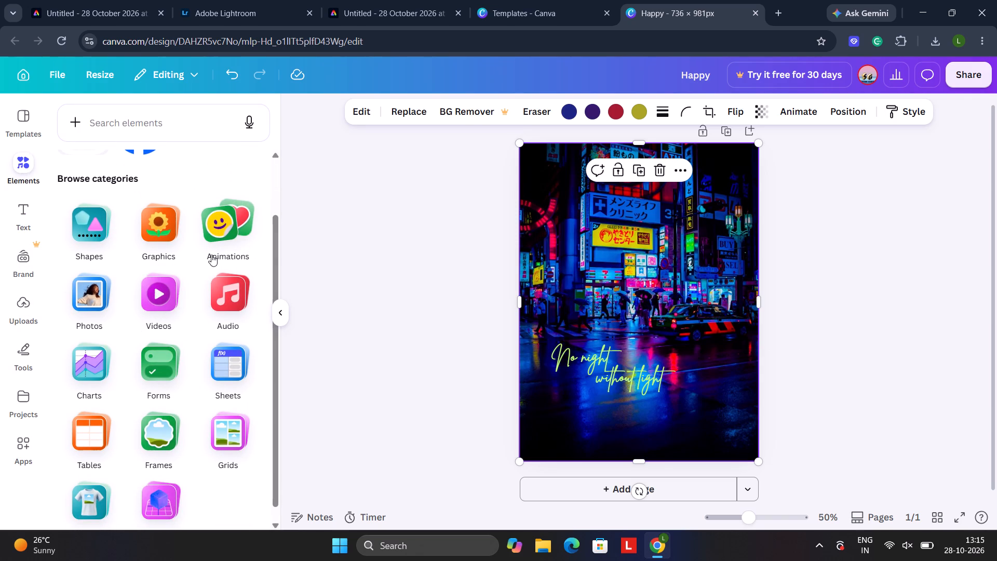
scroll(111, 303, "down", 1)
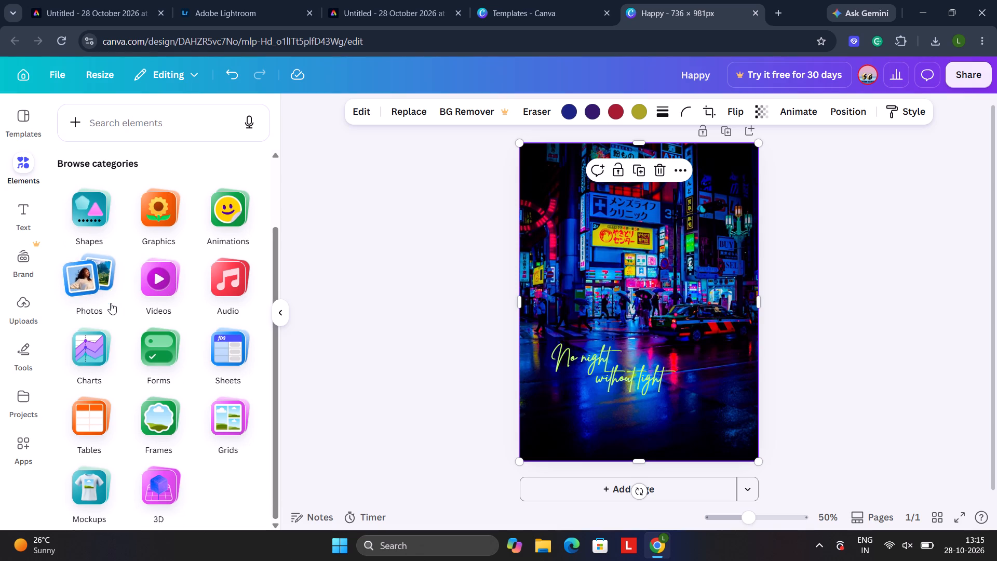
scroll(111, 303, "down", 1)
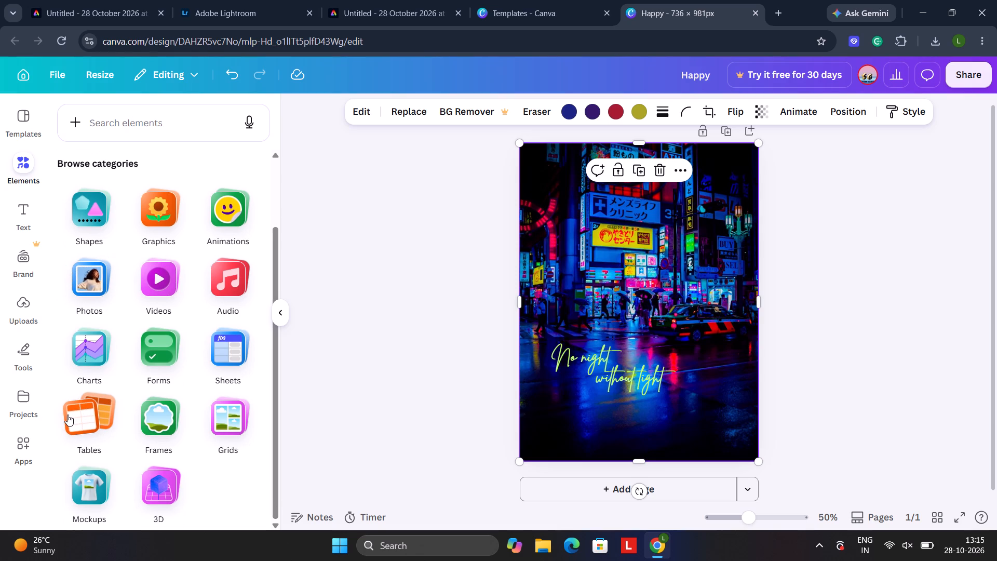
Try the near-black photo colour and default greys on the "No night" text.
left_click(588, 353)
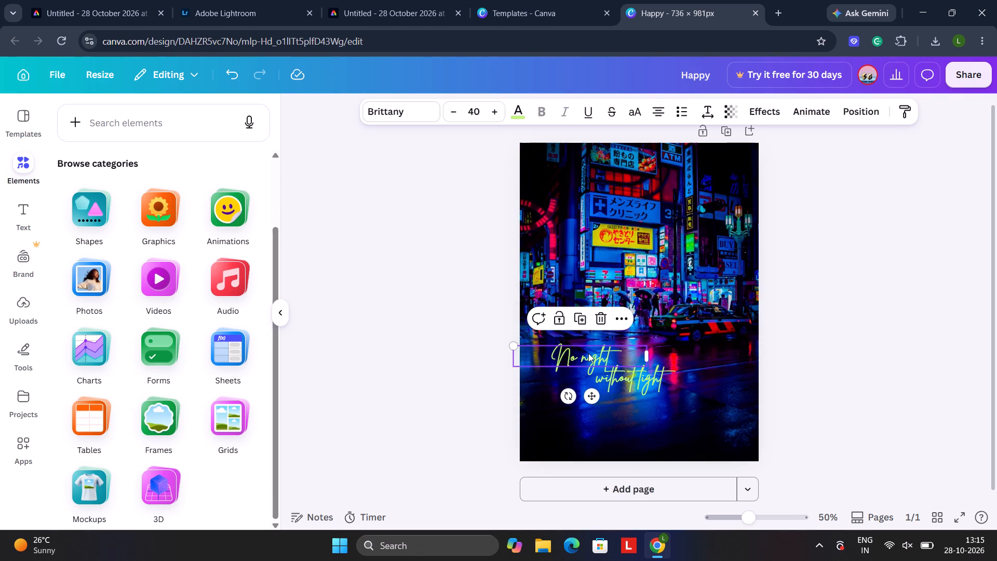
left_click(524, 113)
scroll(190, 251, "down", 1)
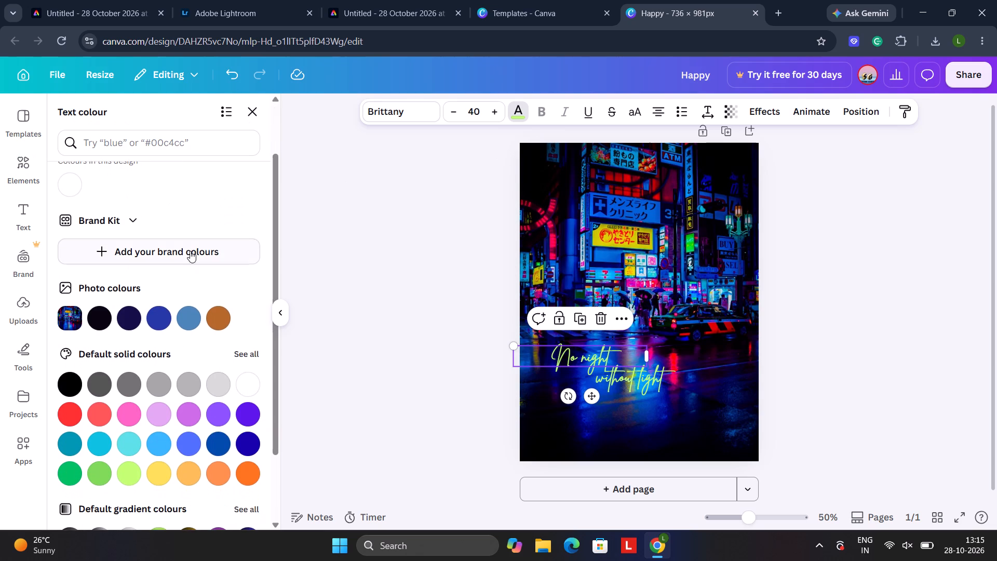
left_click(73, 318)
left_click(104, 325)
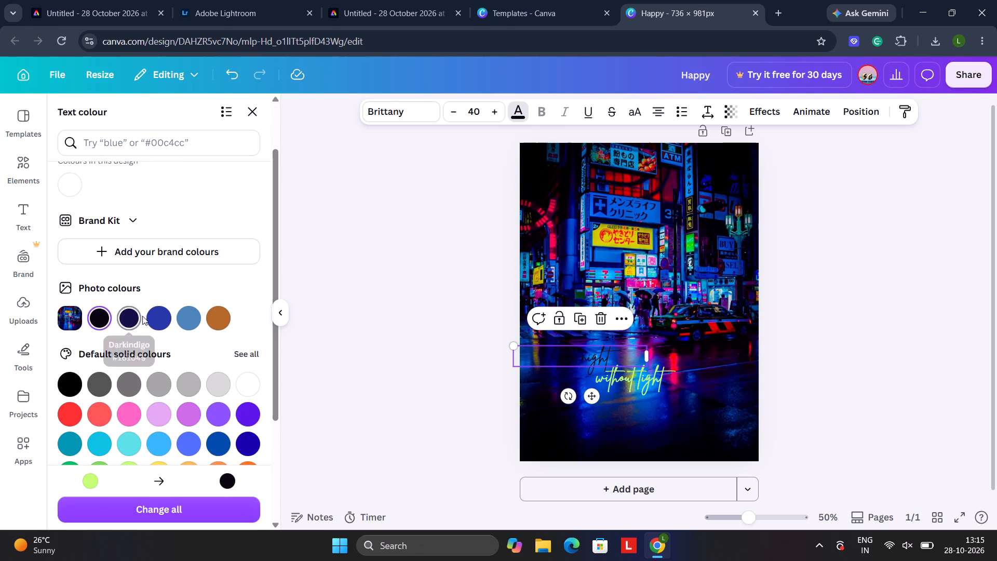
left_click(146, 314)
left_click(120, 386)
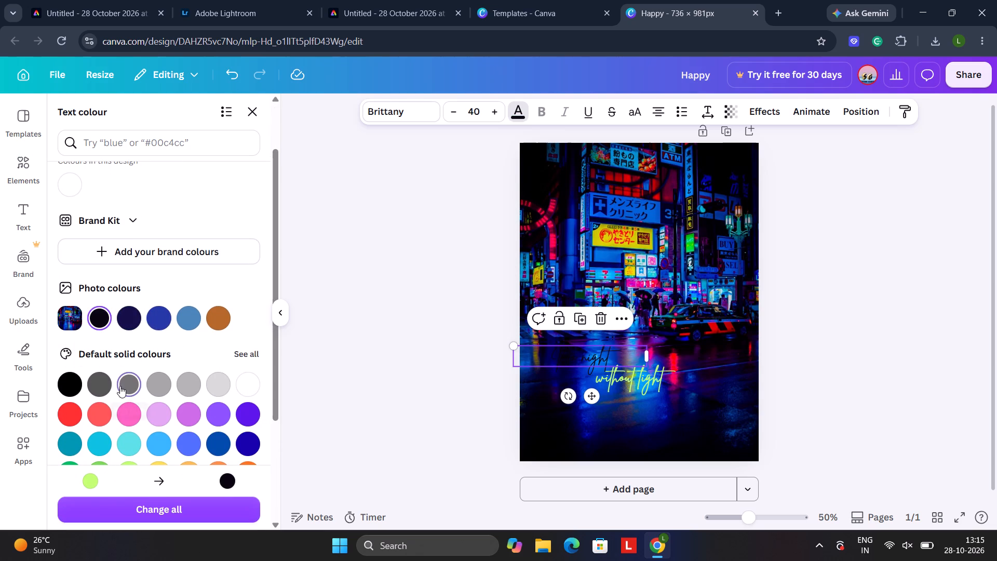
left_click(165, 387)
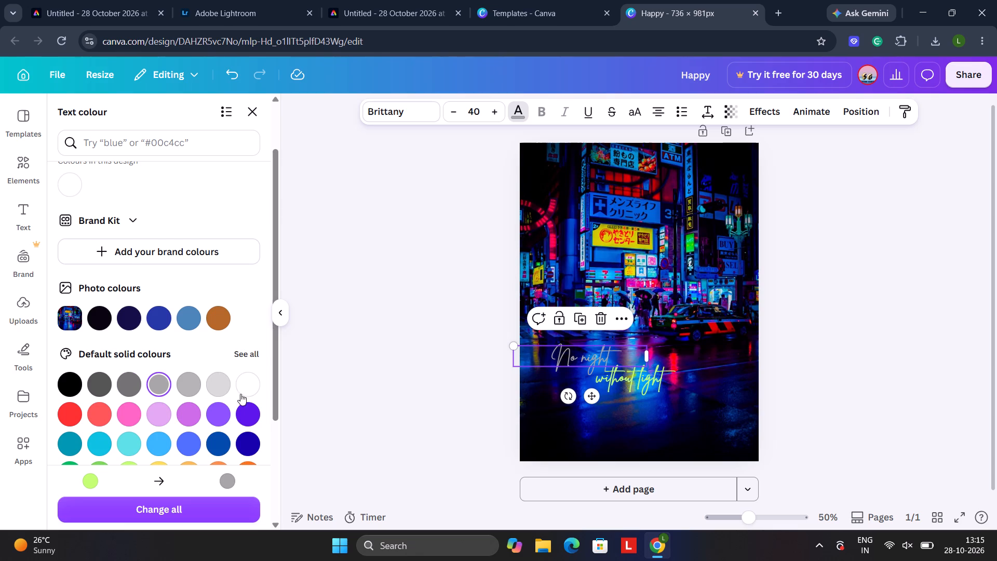
Try the light-grey gradient on "No night", and settle on the pink-to-yellow gradient #ff66c4, #ffde59.
scroll(217, 392, "down", 2)
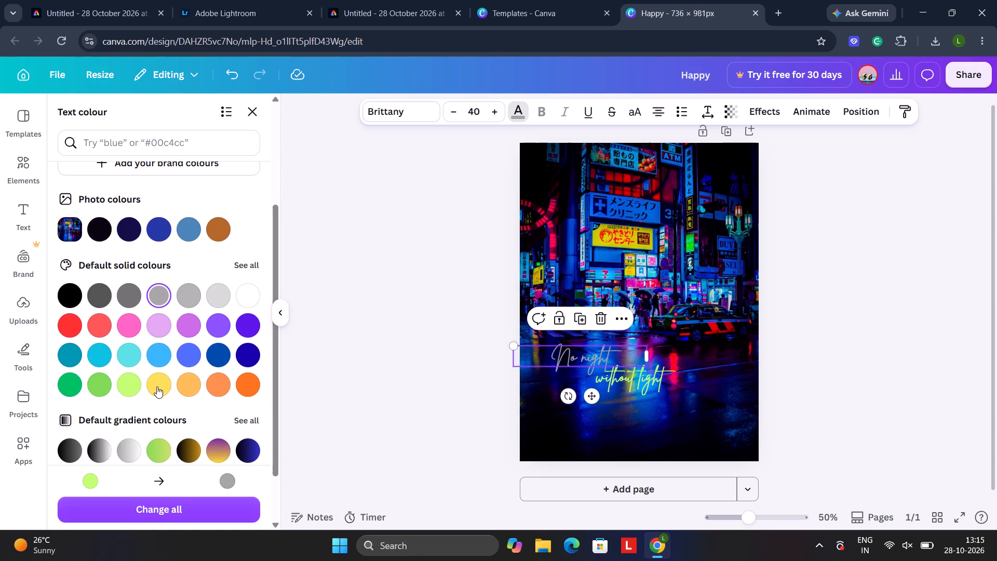
scroll(157, 386, "down", 1)
left_click(127, 387)
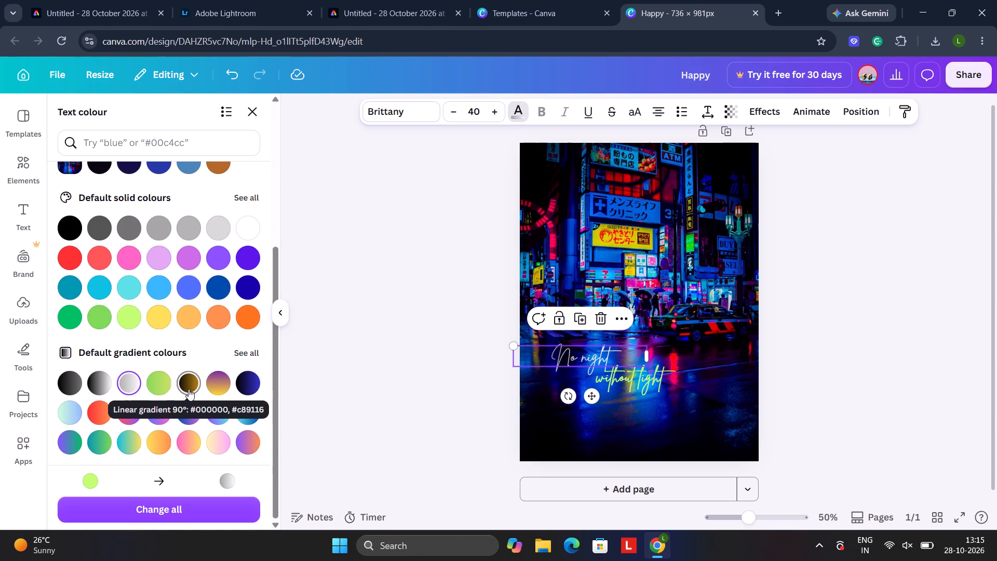
left_click(193, 438)
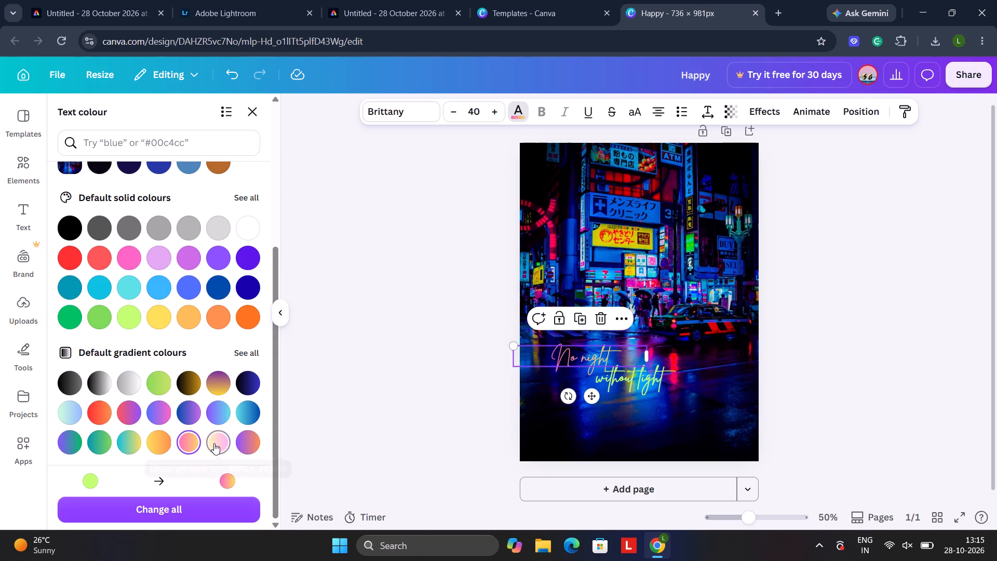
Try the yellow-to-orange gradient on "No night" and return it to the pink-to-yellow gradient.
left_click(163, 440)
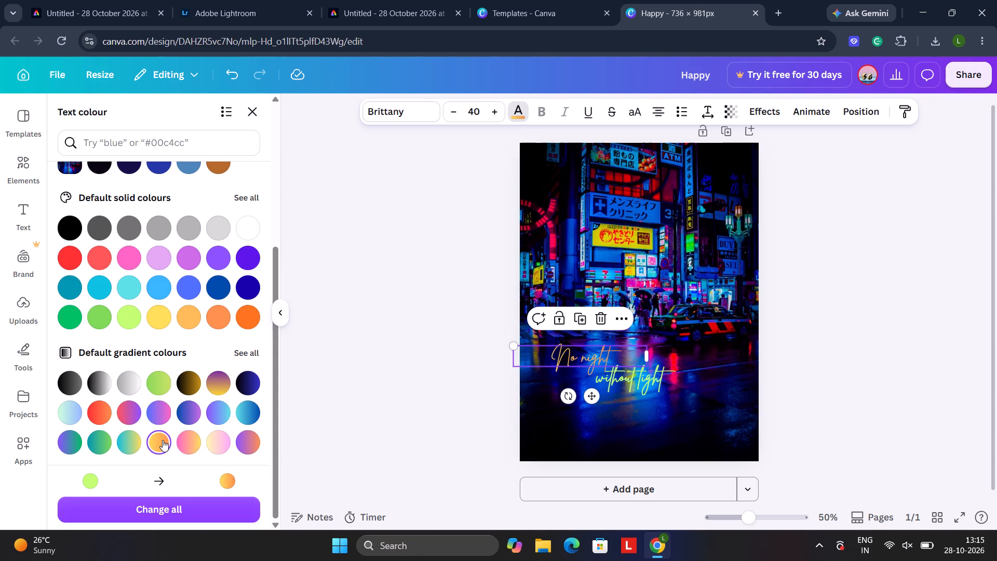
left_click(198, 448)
Try the cream-to-pink gradient on "without light", and settle on the yellow-to-orange default gradient.
left_click(624, 381)
scroll(242, 434, "down", 3)
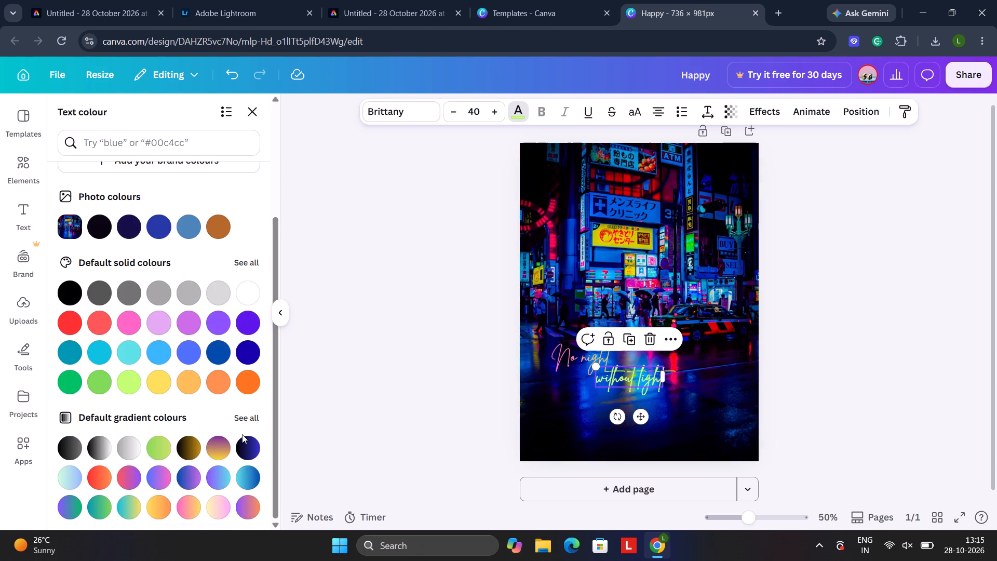
scroll(219, 443, "down", 3)
left_click(220, 506)
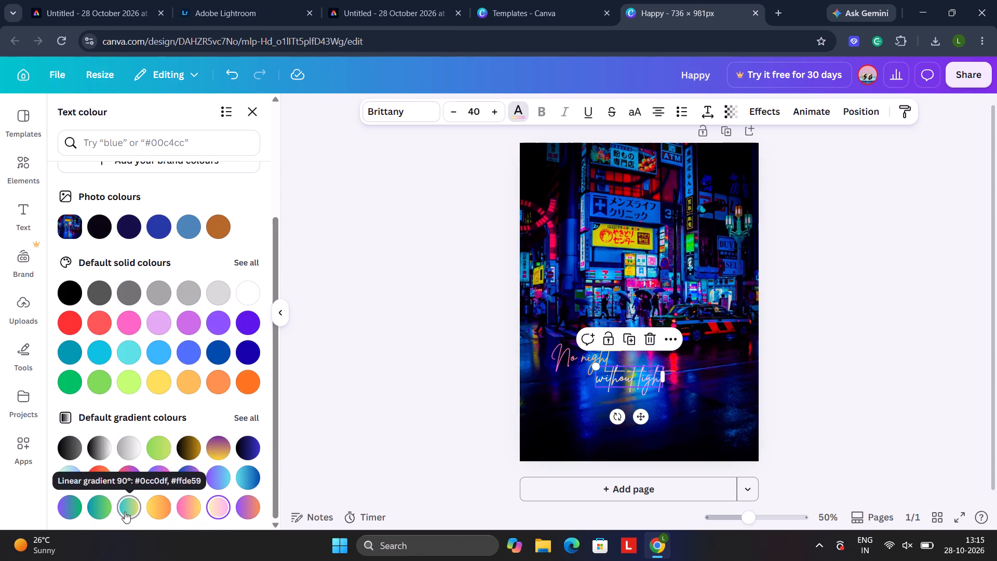
left_click(166, 510)
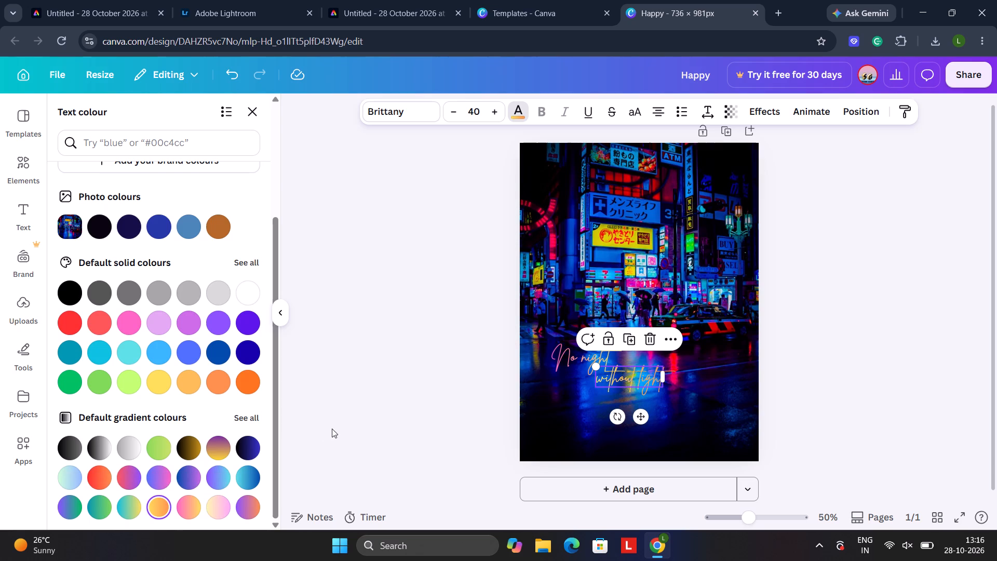
left_click(398, 407)
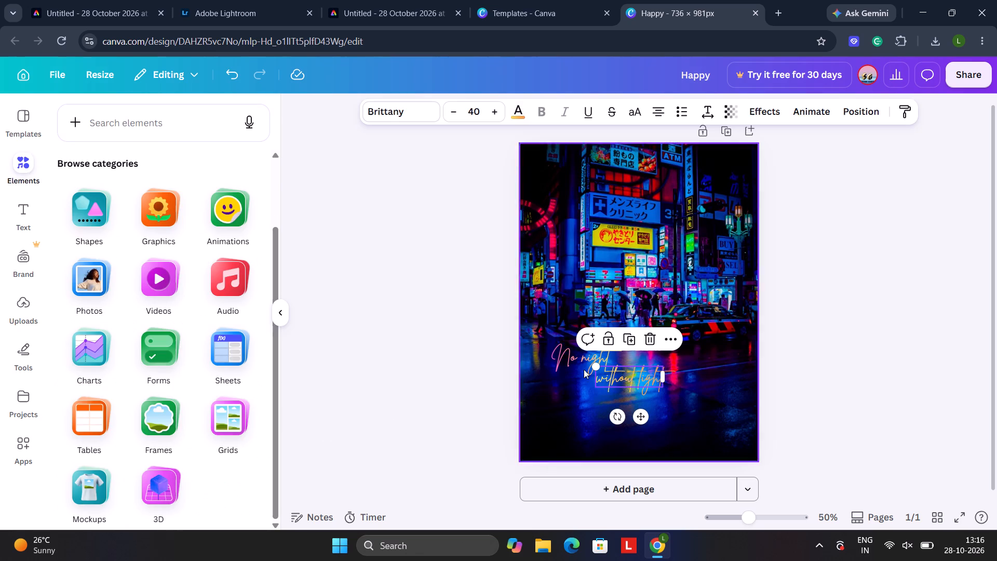
left_click(682, 394)
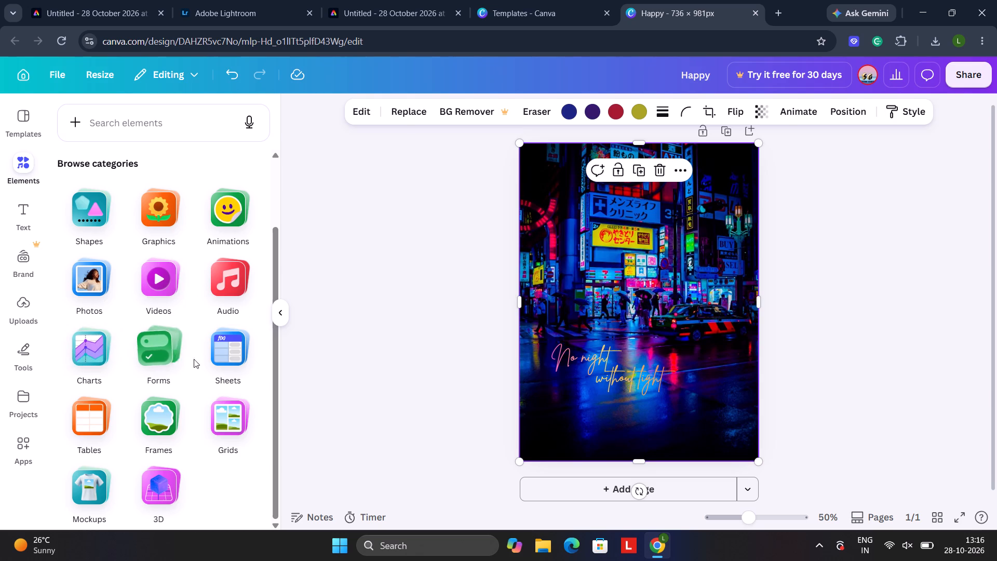
scroll(206, 444, "down", 3)
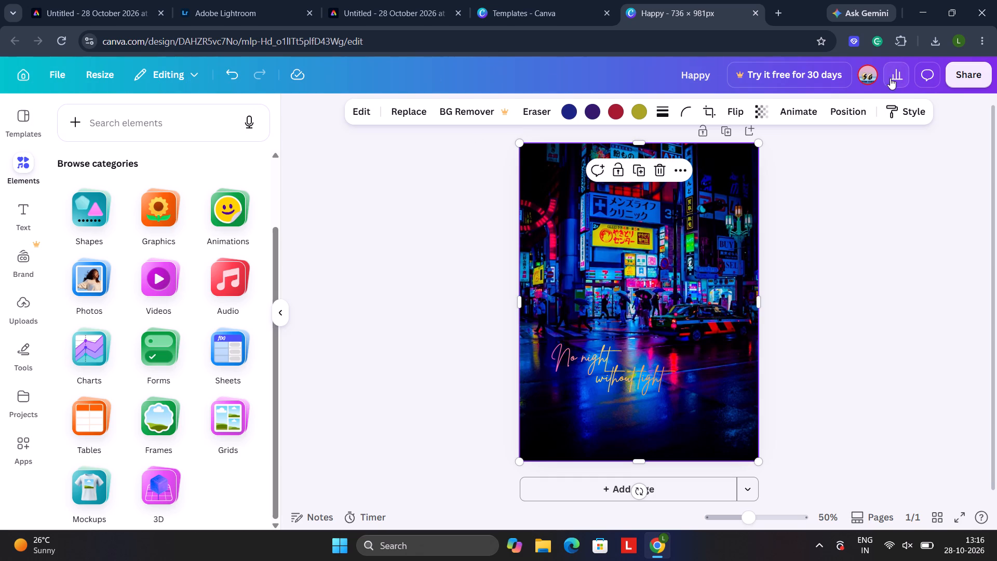
left_click(895, 264)
Save the poster design and download it as a high-quality PNG at 736 × 981 px.
key("ctrl+s")
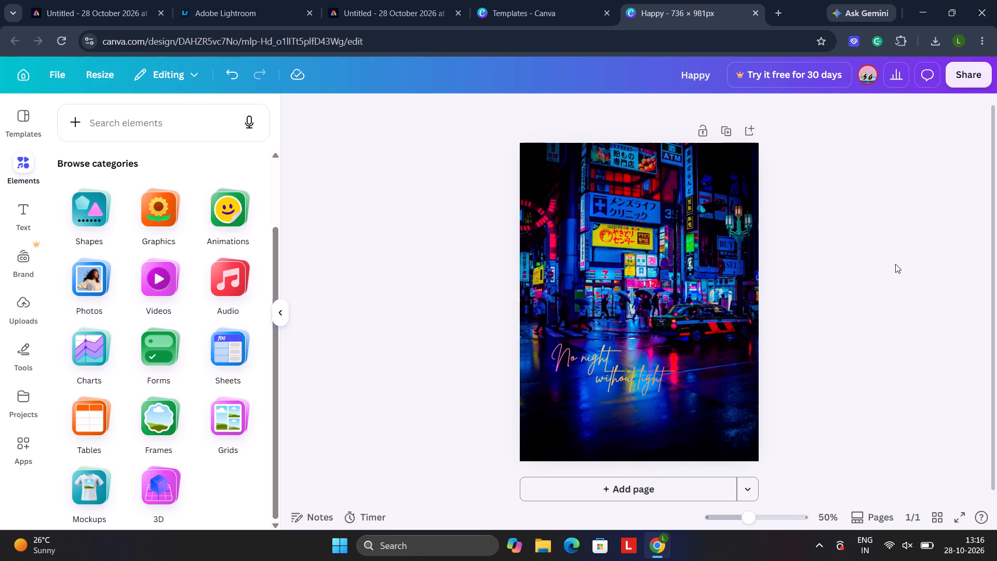
scroll(895, 264, "down", 3)
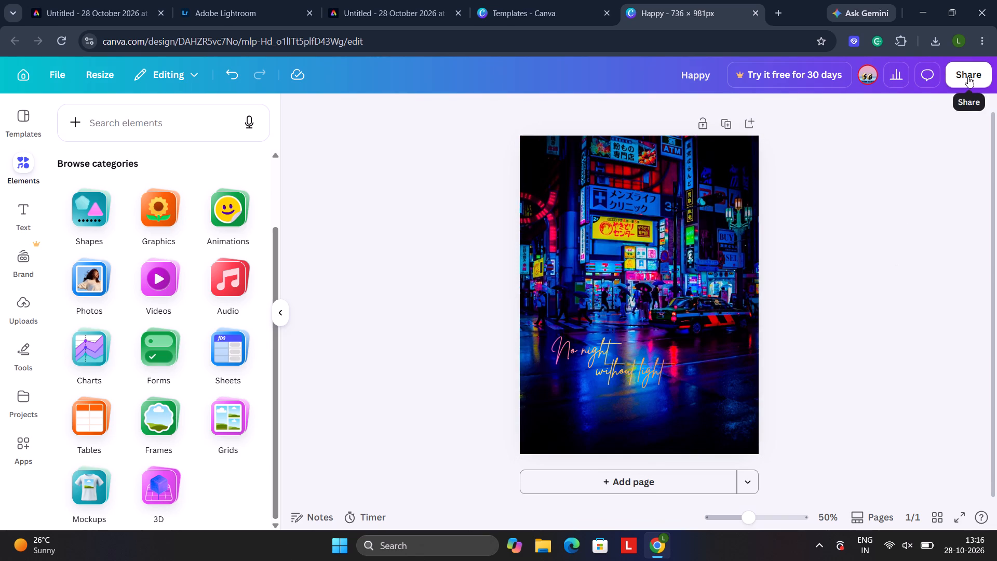
left_click(969, 77)
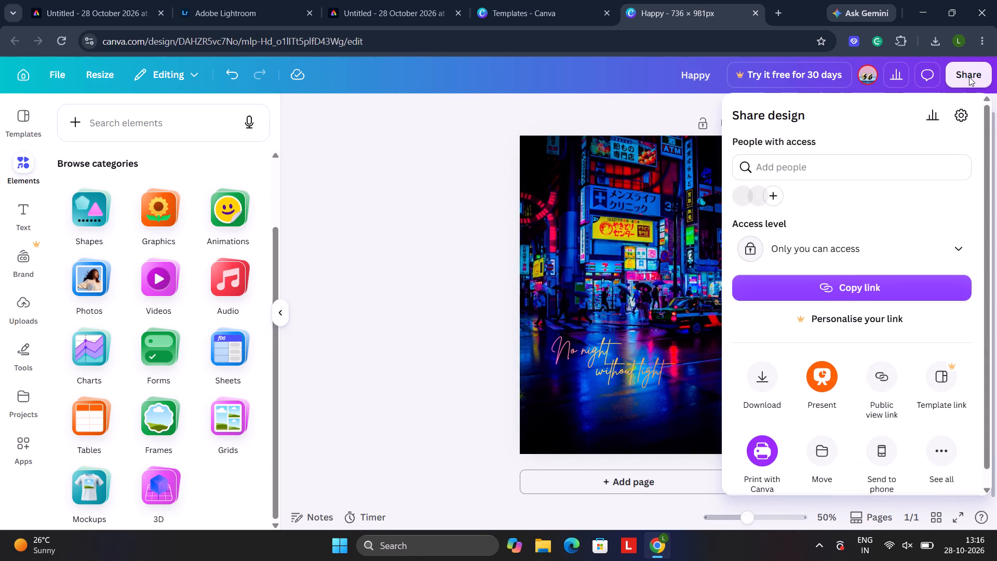
left_click(769, 386)
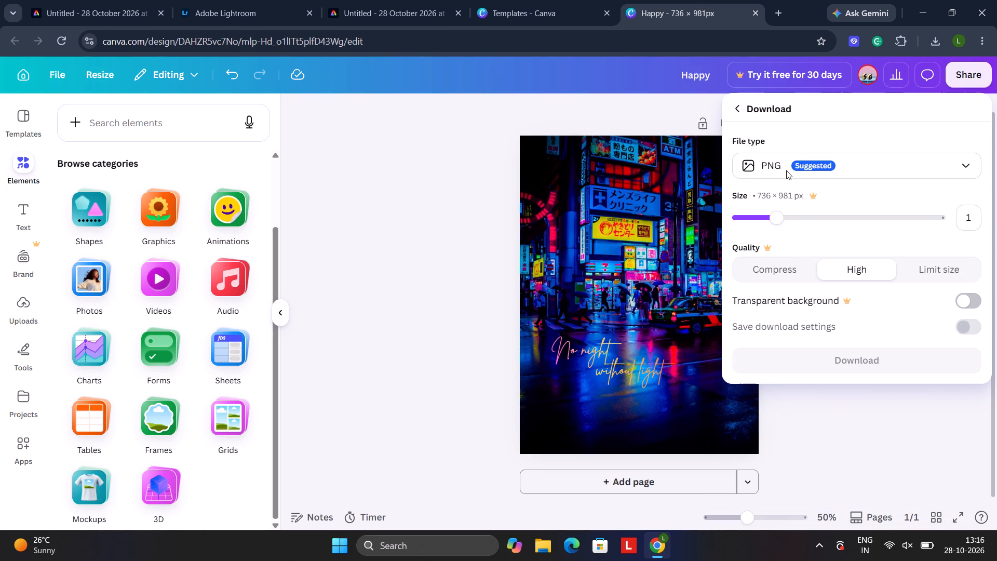
left_click(821, 352)
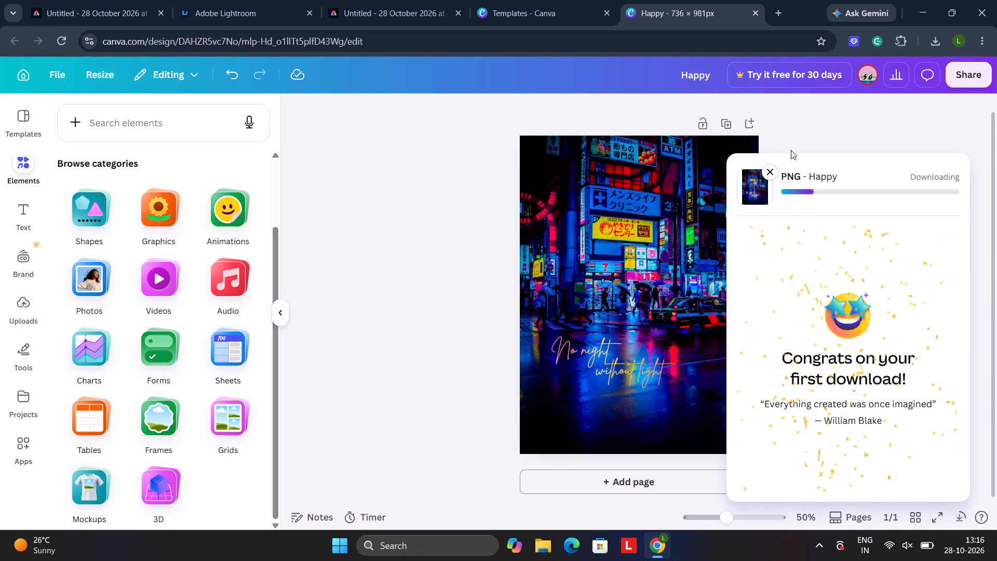
Close the Adobe Express, Lightroom and Canva tabs, leaving only a new blank tab.
left_click(553, 0)
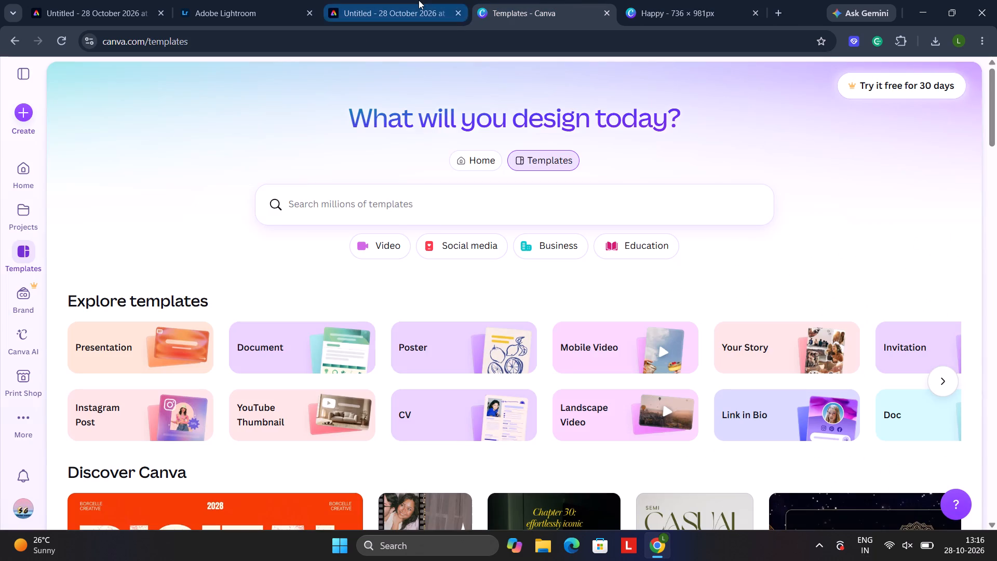
left_click(419, 0)
left_click(268, 0)
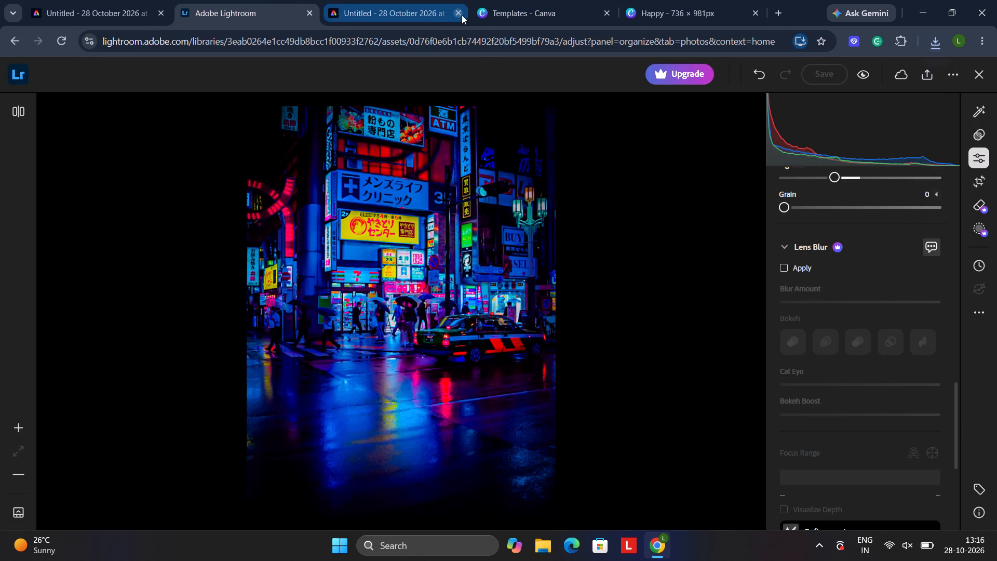
left_click(462, 15)
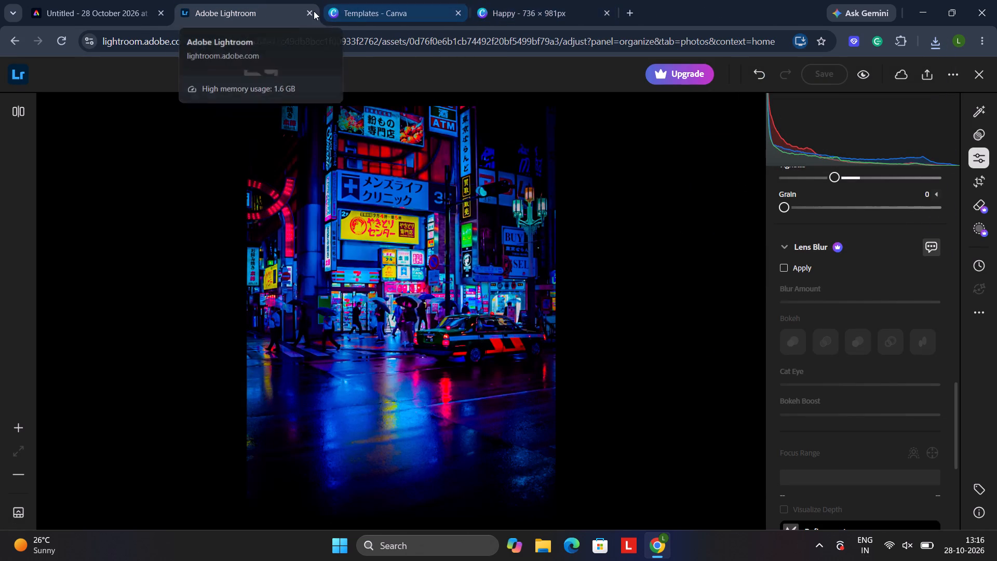
left_click(309, 10)
left_click(309, 10)
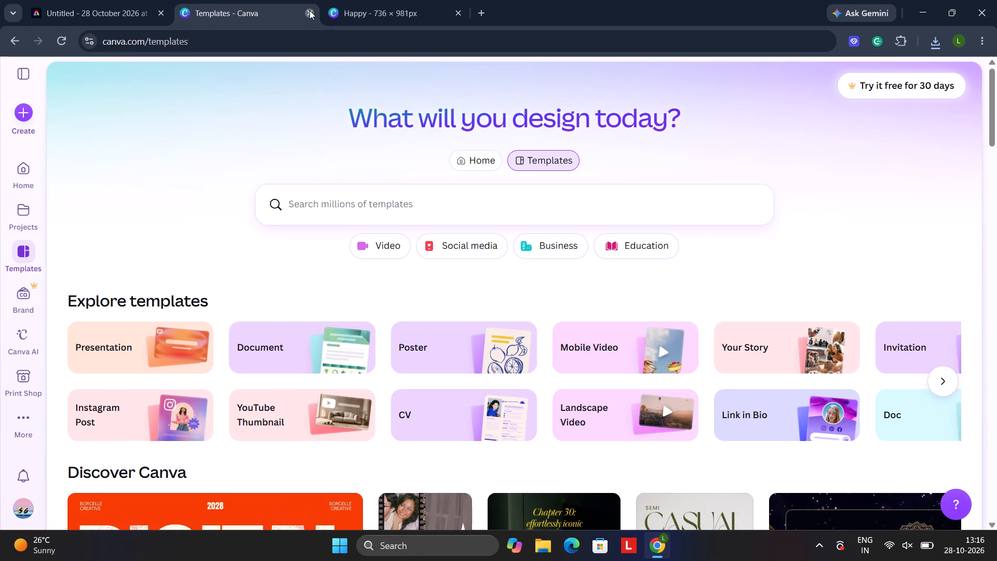
left_click(309, 10)
left_click(187, 5)
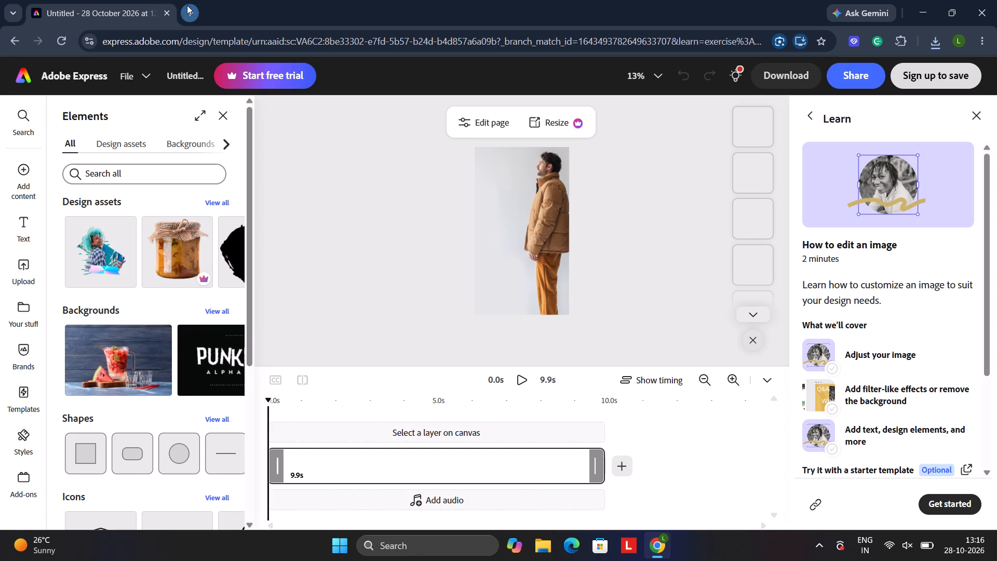
left_click(165, 14)
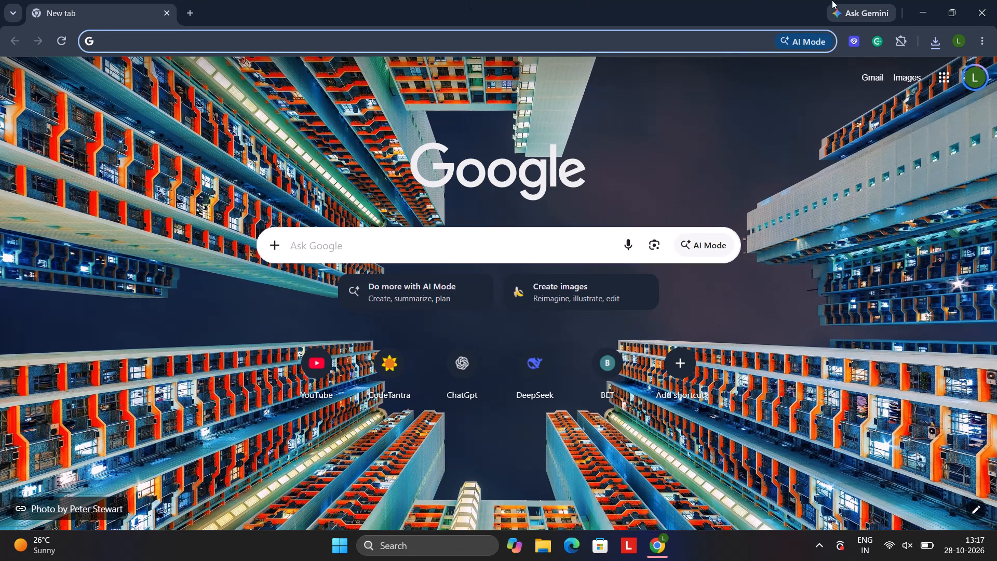
Close the blank browser window and remove the second virtual desktop.
left_click(996, 0)
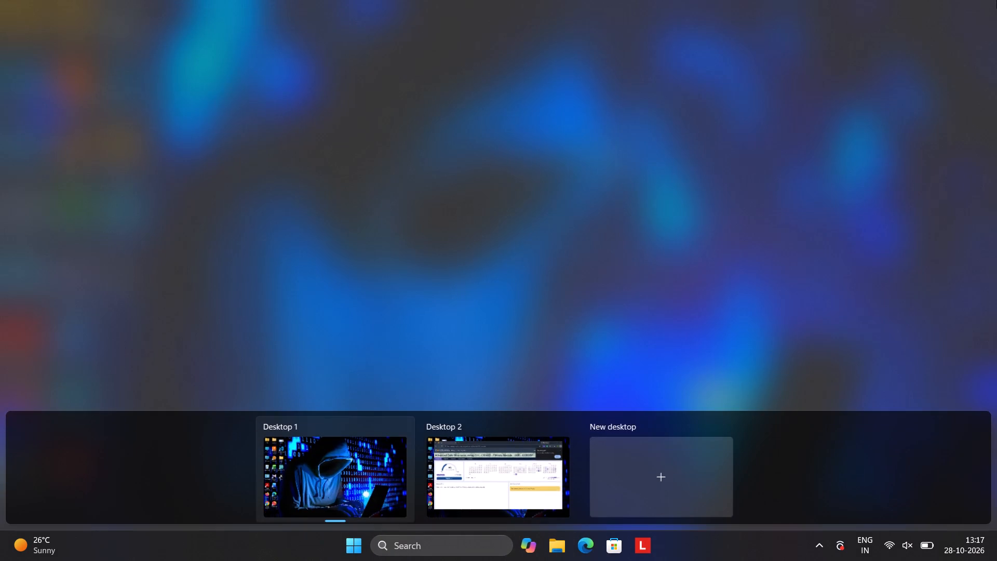
left_click(566, 431)
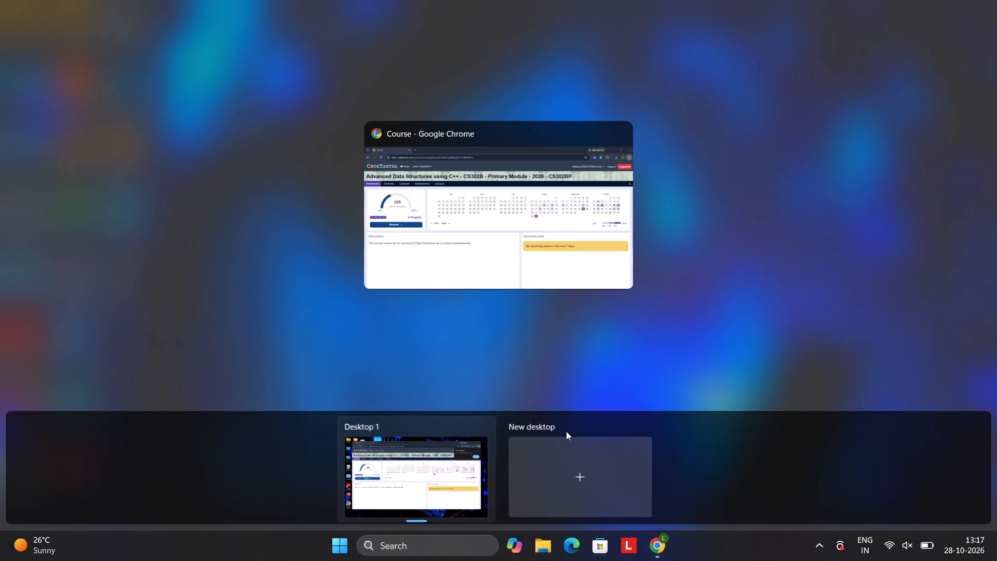
Bring up the remaining CodeTantra course browser window and close it.
left_click(706, 179)
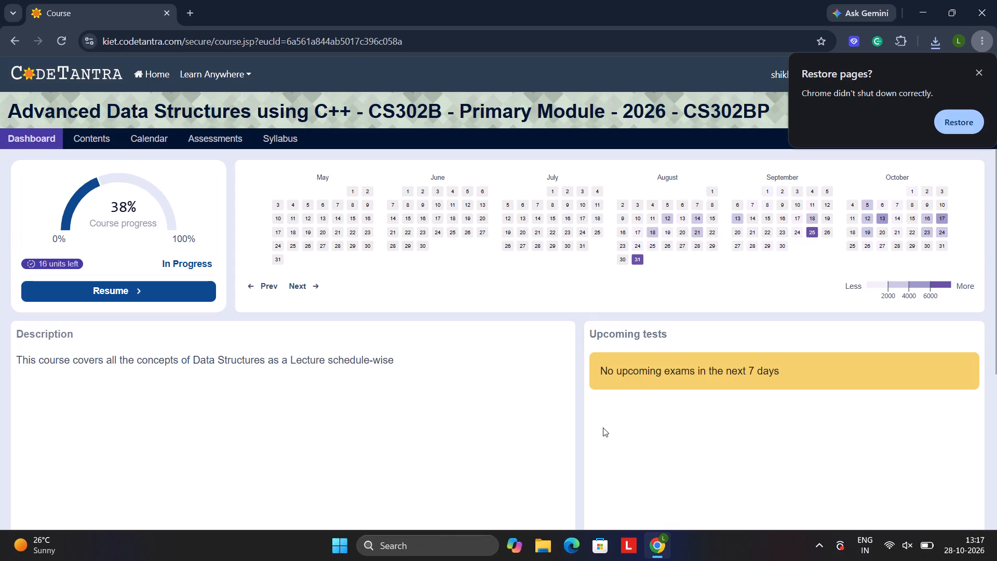
left_click(996, 0)
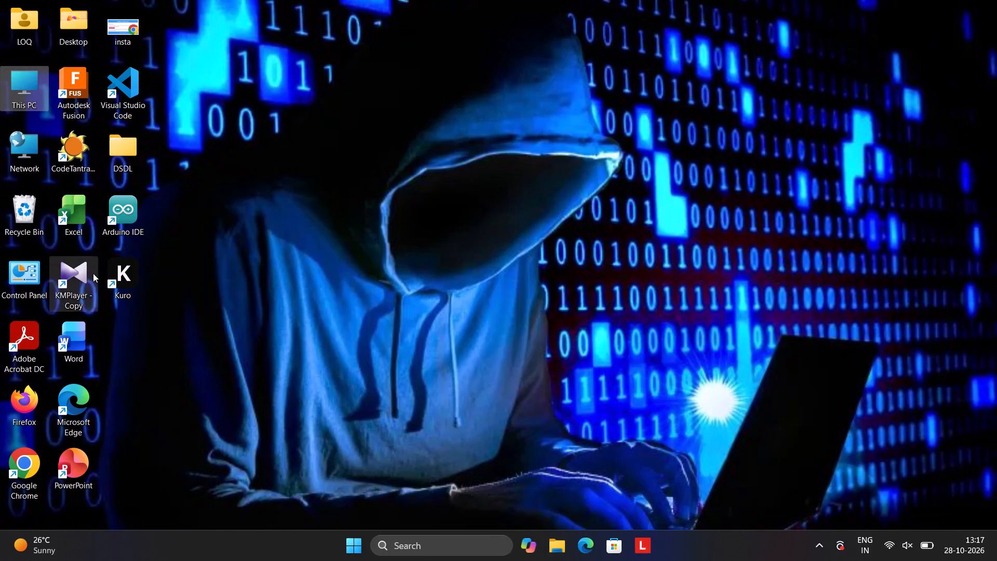
Launch Kuro from the desktop.
double_click(118, 276)
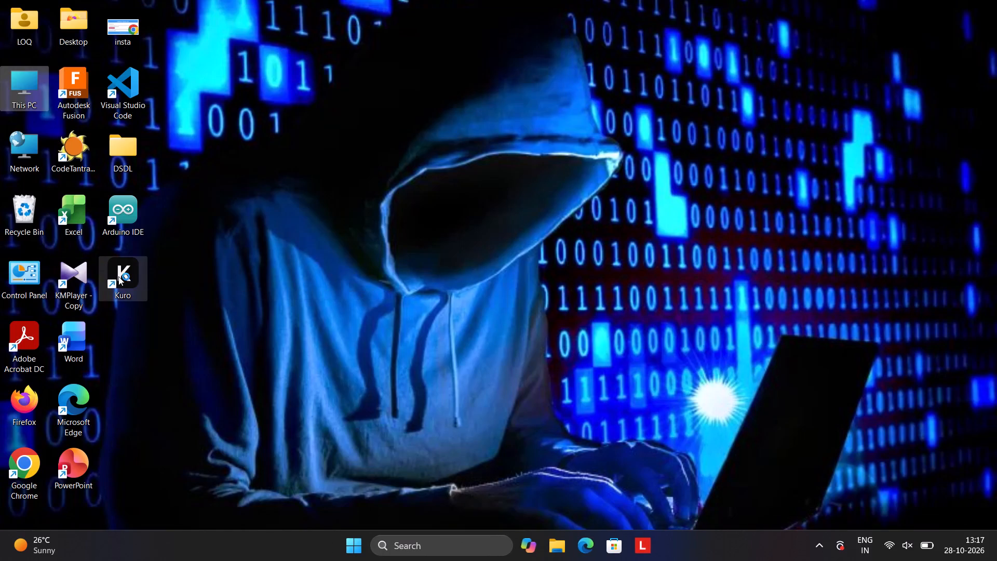